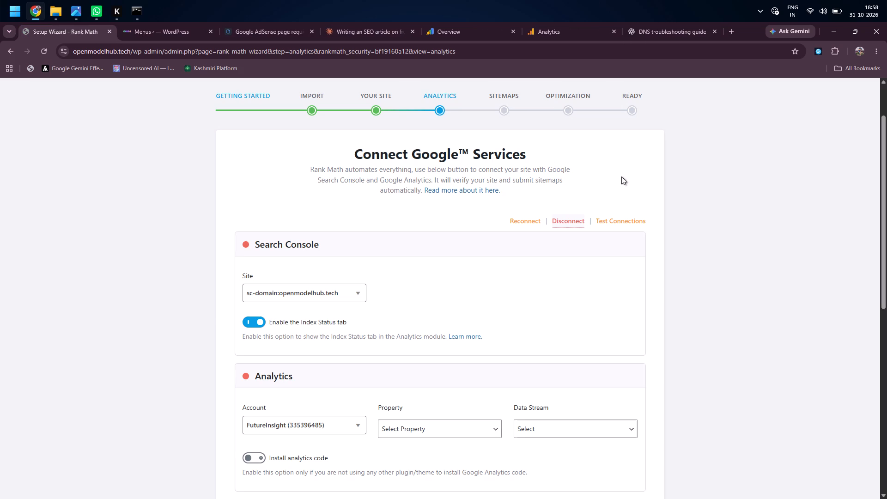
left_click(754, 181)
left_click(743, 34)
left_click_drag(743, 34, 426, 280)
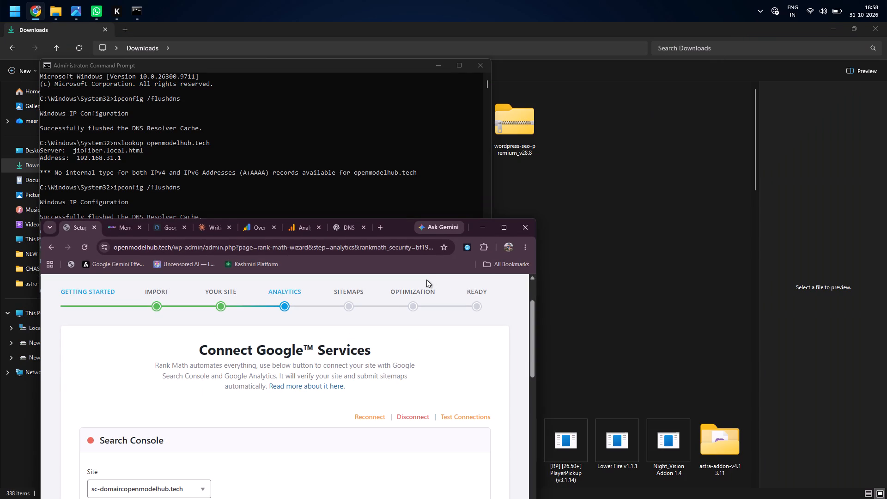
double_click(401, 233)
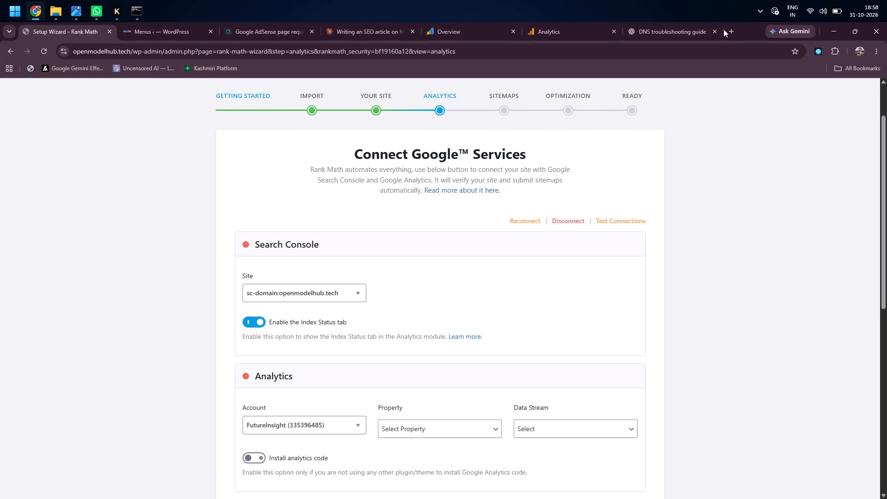
Open openmodelhub.tech in a new browser tab.
left_click(732, 29)
type("OP")
key("Return")
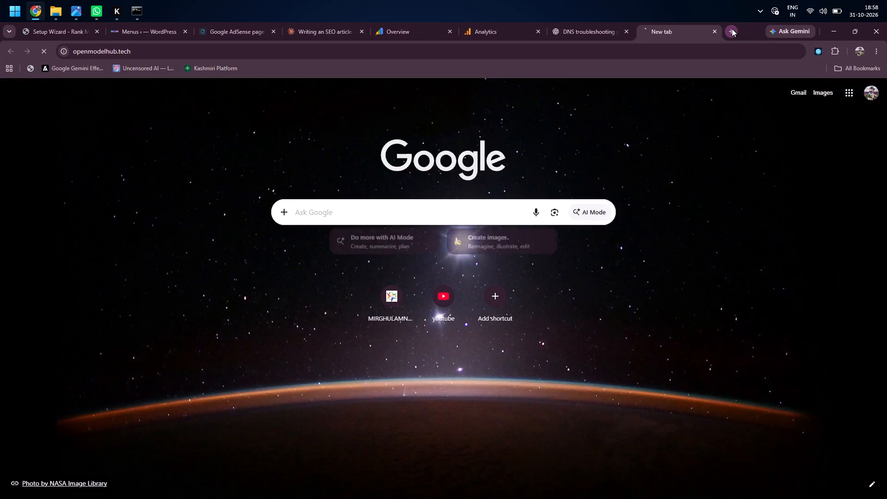
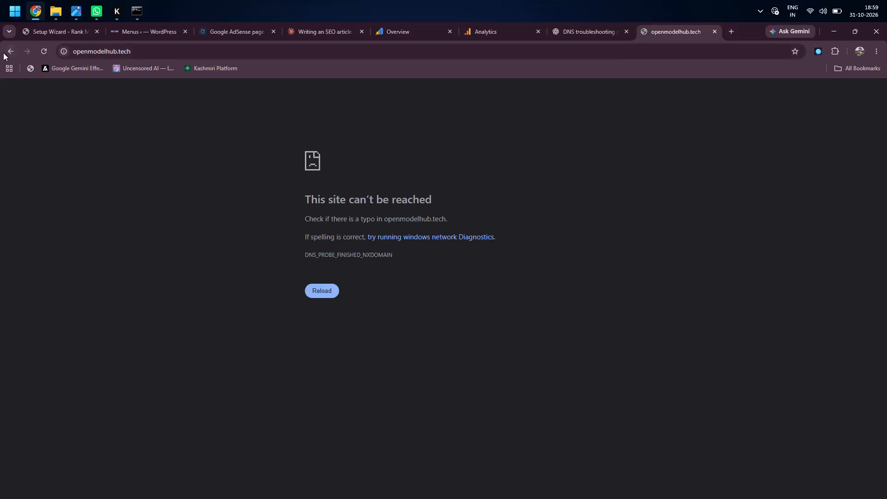
Reload the openmodelhub.tech page to recheck whether the site loads.
left_click(41, 54)
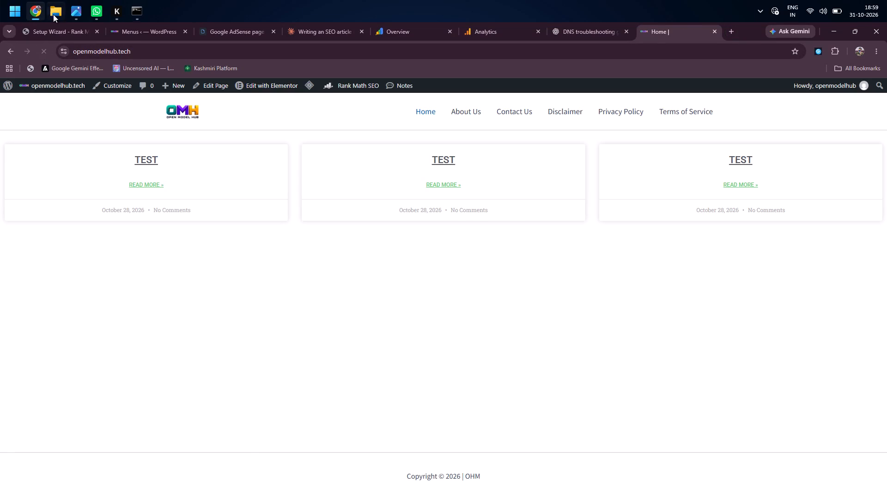
Close the ChatGPT DNS troubleshooting conversation and return to the openmodelhub.tech home page.
left_click(48, 37)
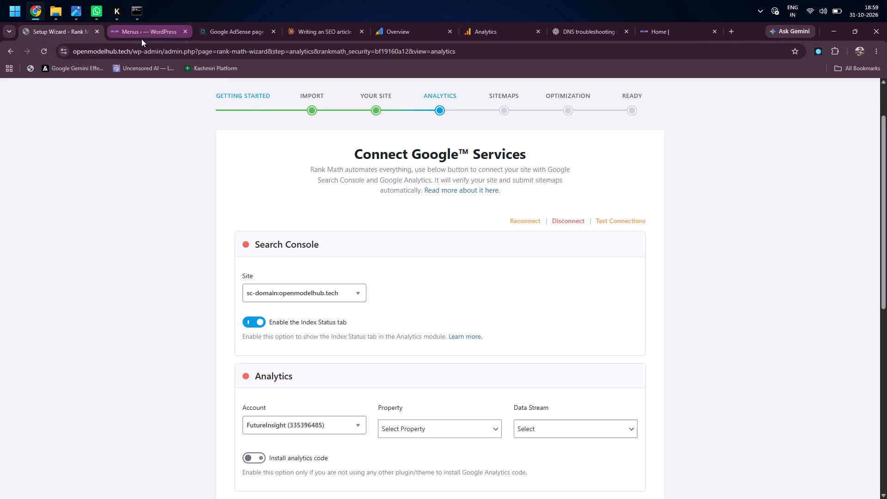
left_click(574, 37)
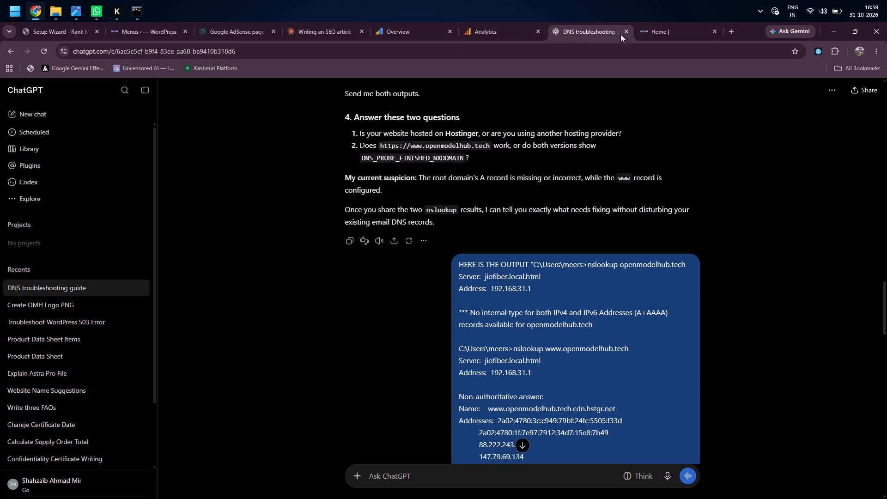
left_click(628, 30)
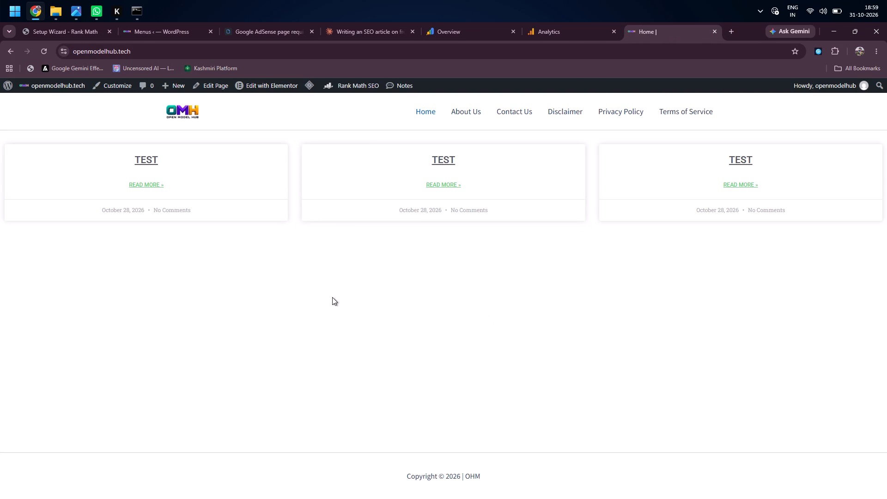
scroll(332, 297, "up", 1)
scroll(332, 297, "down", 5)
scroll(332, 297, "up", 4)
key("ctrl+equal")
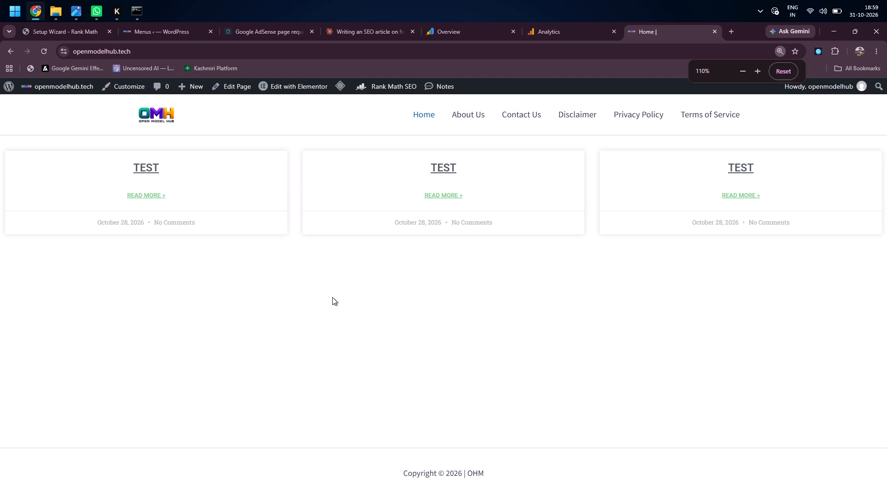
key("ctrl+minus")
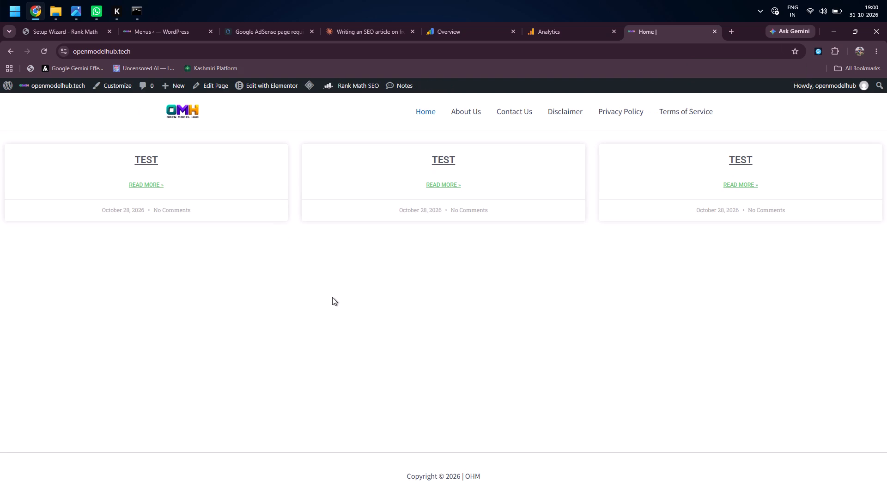
Switch to Windows Settings and open the System Display page.
left_click(16, 6)
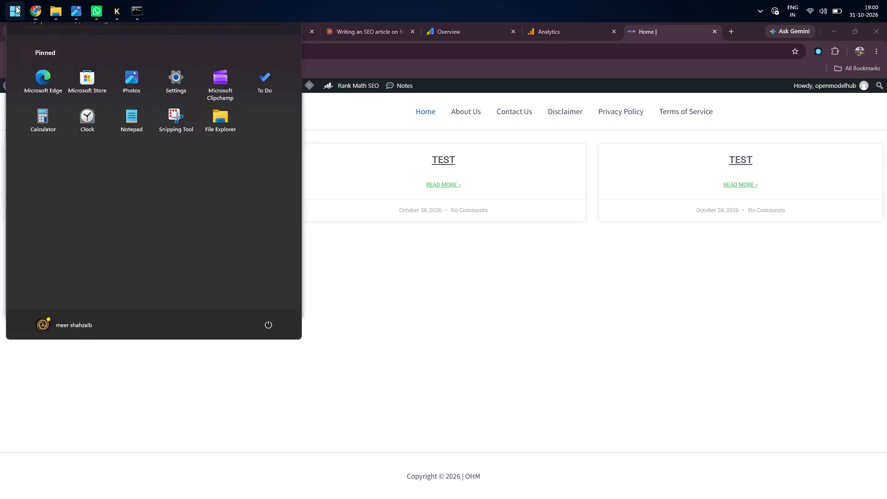
type("SEETT")
key("Return")
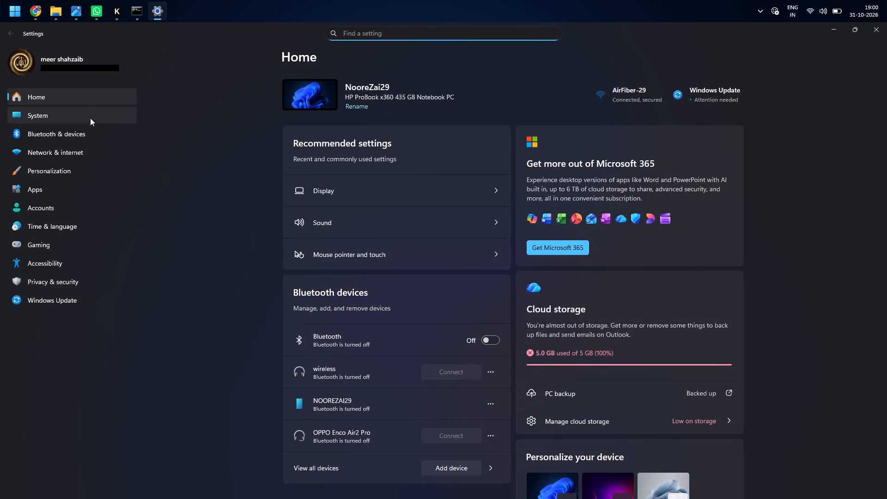
left_click(394, 199)
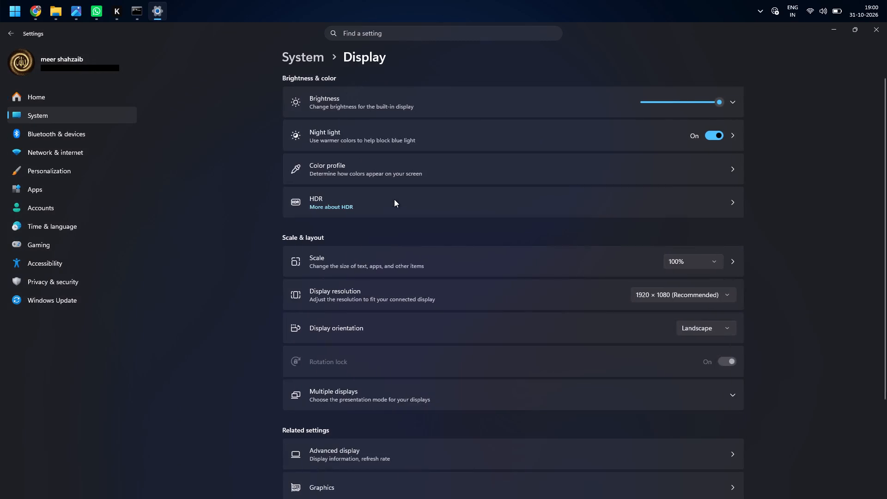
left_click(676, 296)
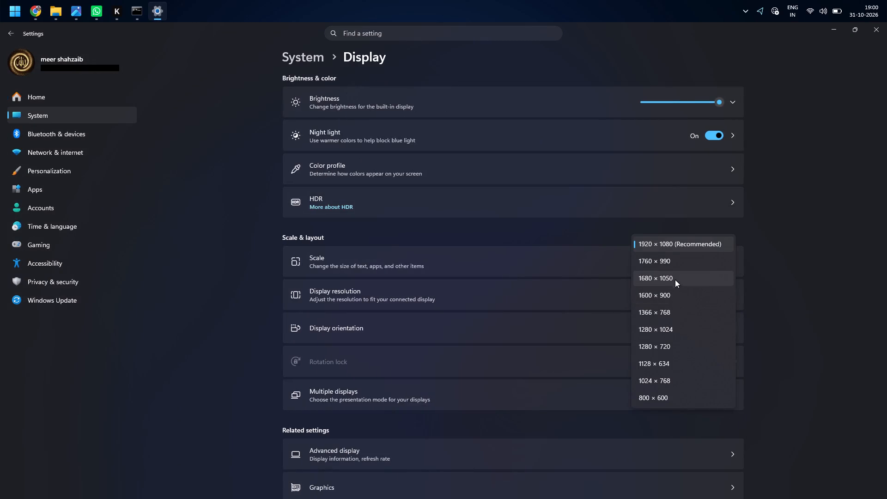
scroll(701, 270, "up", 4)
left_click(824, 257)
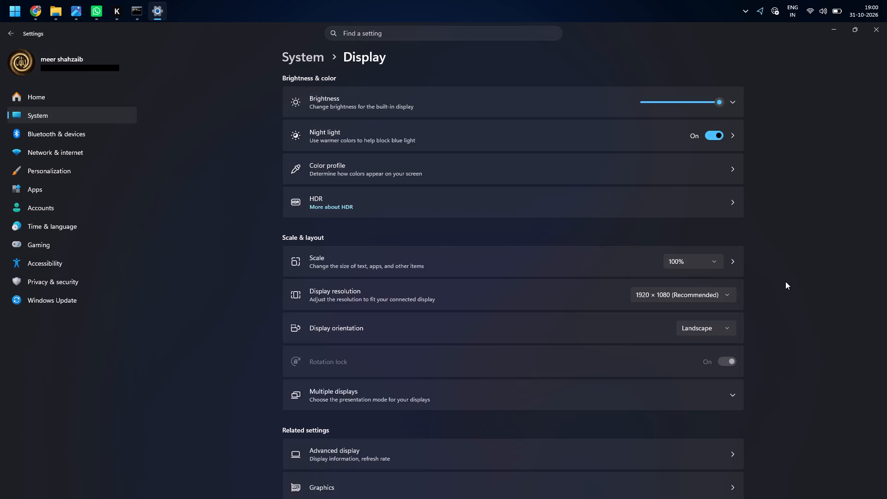
Set the display scale to 150% (Recommended).
left_click(704, 263)
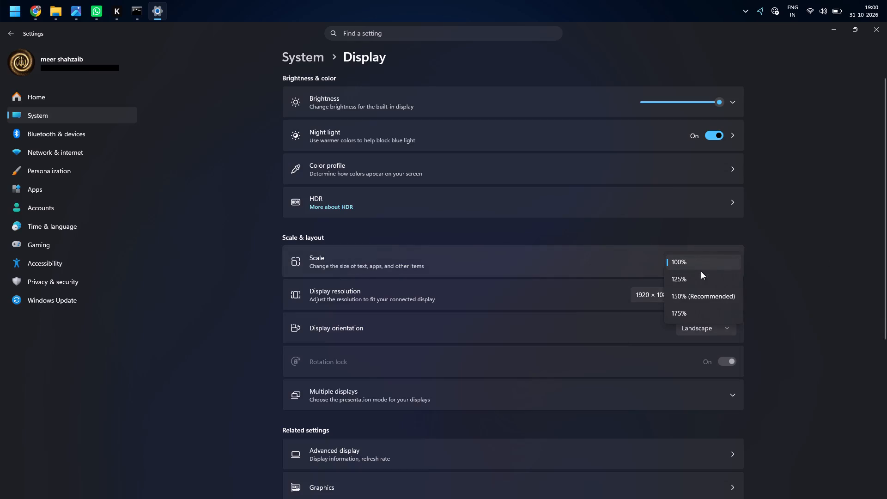
left_click(688, 300)
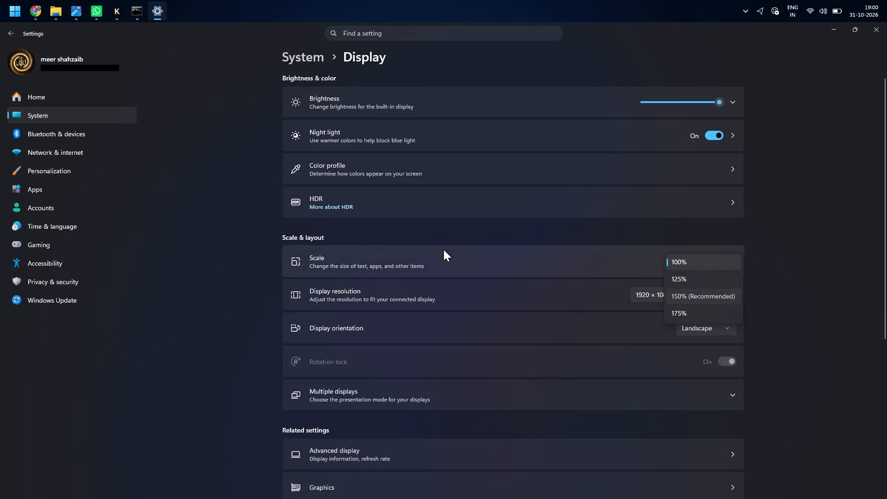
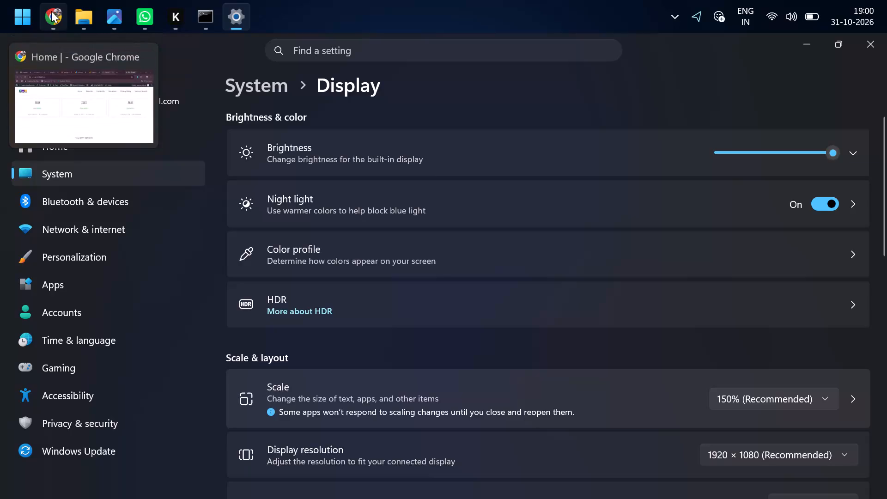
Switch to Chrome and examine how the openmodelhub.tech home page looks at the current display scale.
left_click(51, 11)
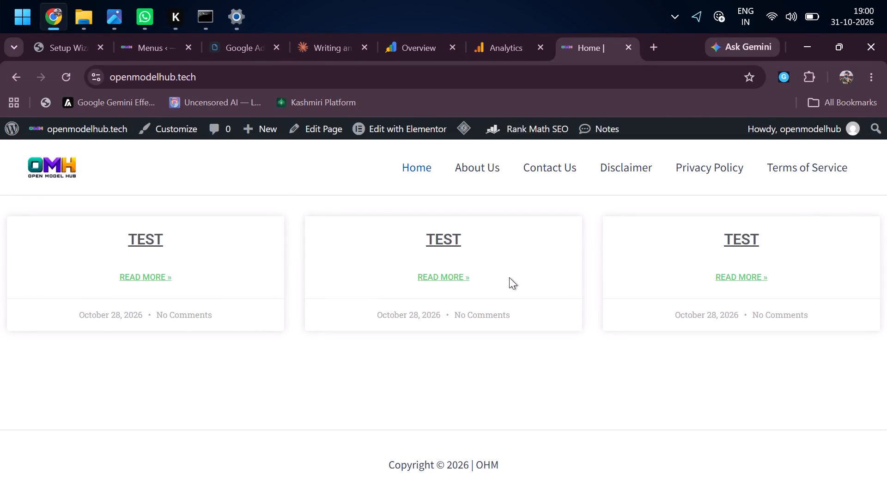
scroll(476, 404, "left", 2)
scroll(476, 404, "down", 9)
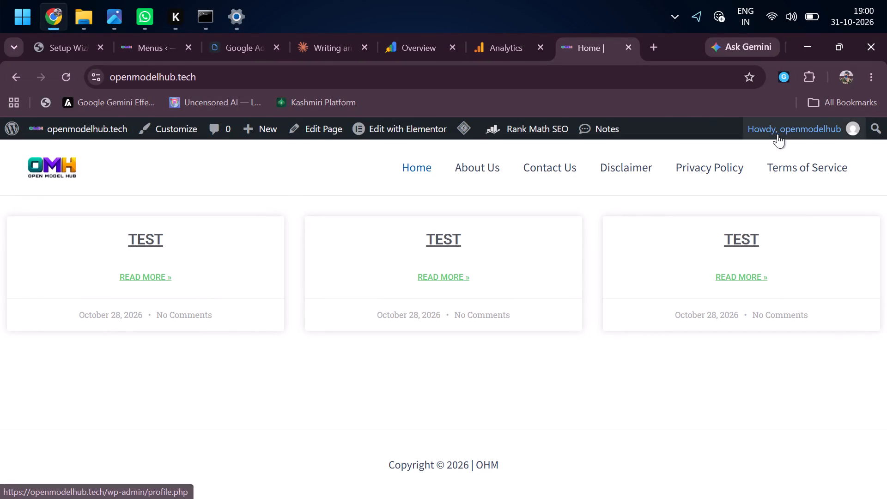
left_click(244, 8)
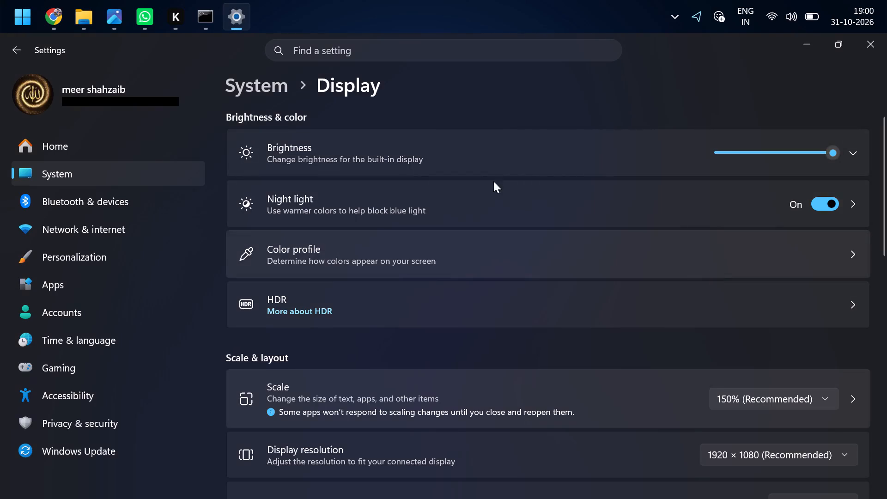
left_click(55, 16)
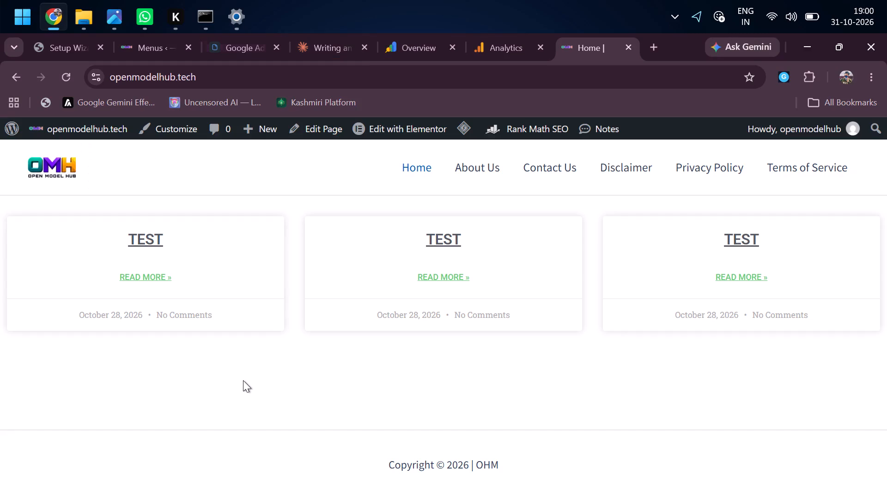
scroll(243, 380, "up", 1)
scroll(243, 380, "down", 4)
scroll(243, 380, "up", 5)
Return to the Display page in Windows Settings and set the display scale to 125%.
left_click(16, 19)
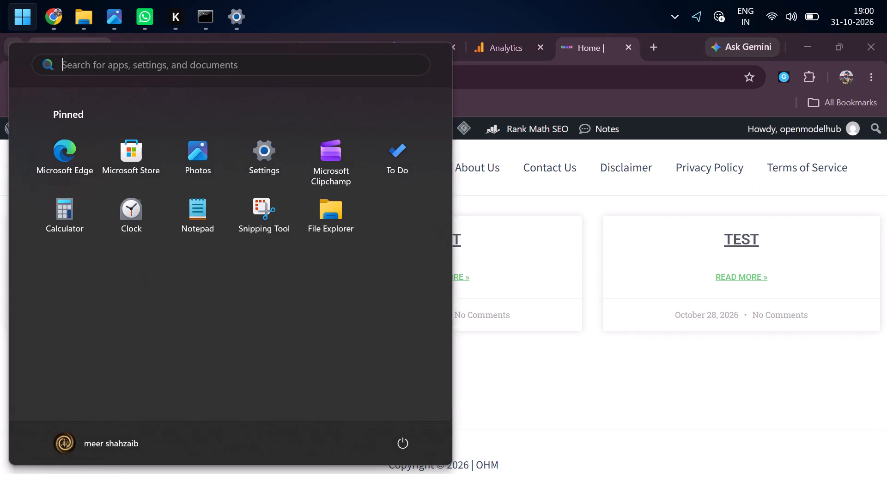
left_click(245, 11)
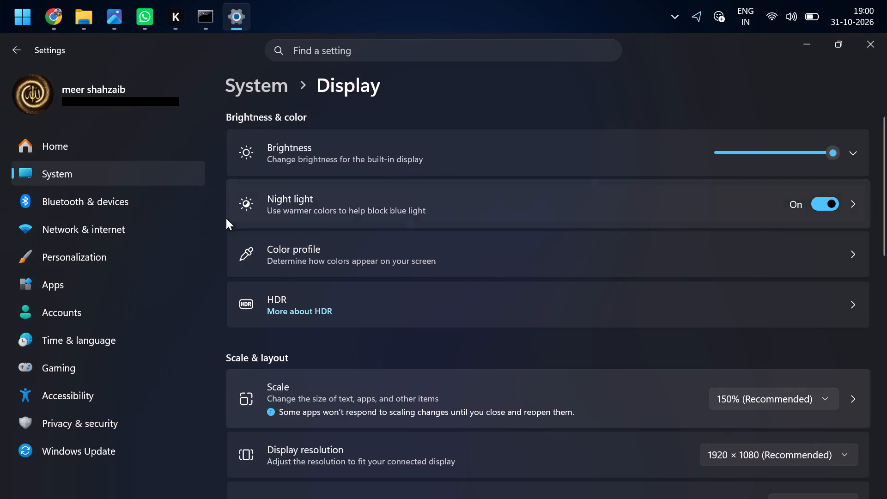
scroll(422, 400, "down", 1)
left_click(798, 353)
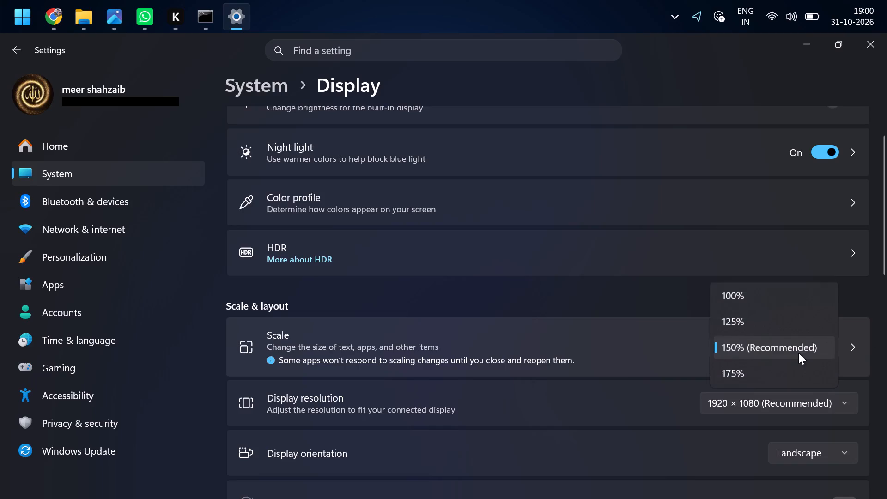
left_click(736, 328)
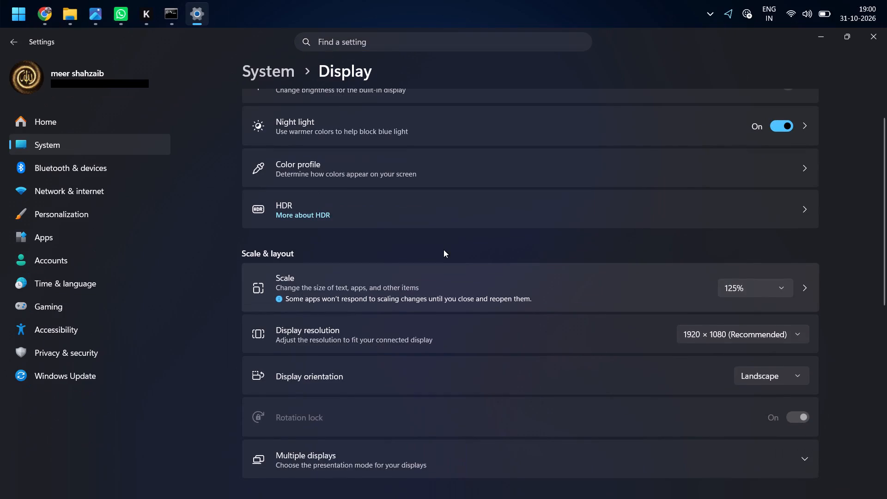
scroll(249, 208, "right", 1)
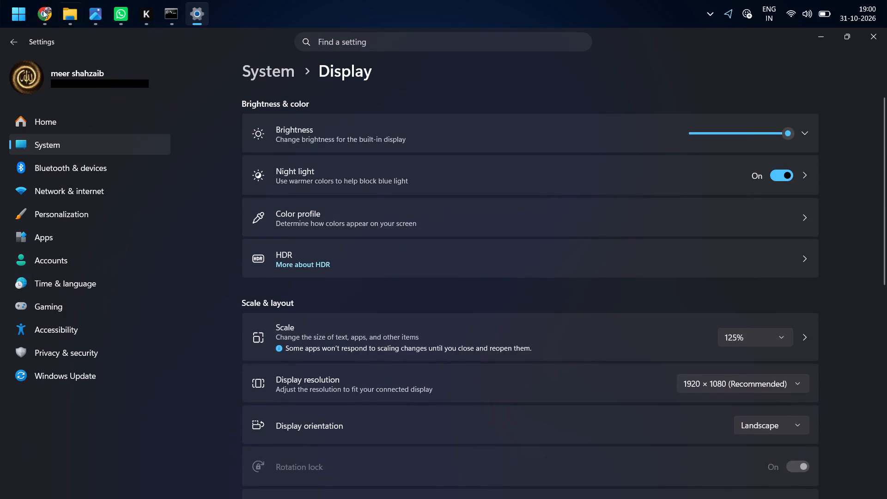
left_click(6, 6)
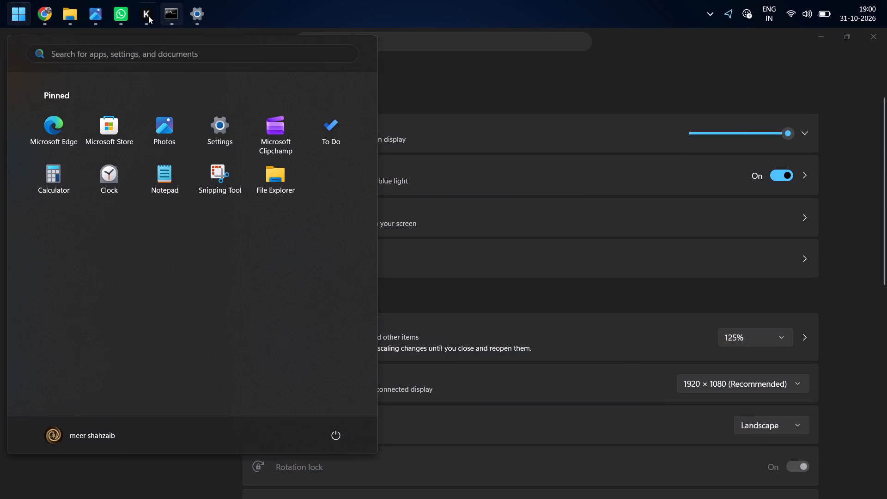
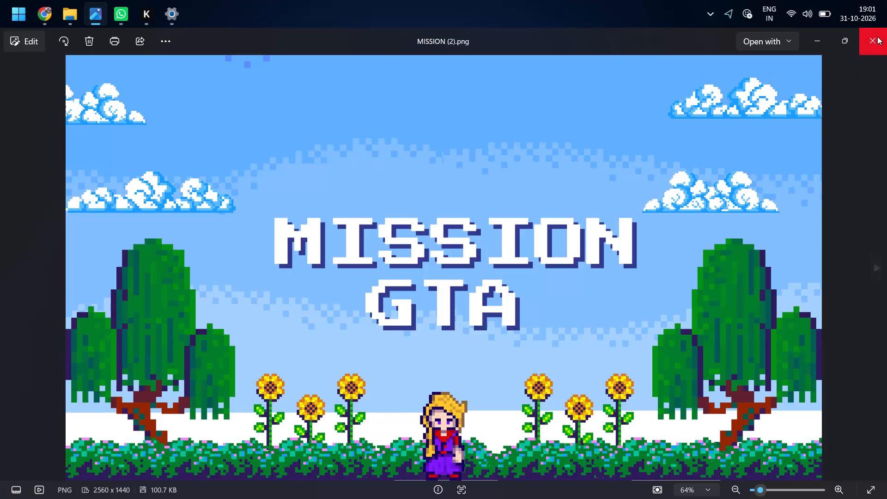
Close the MISSION (2).png image and the Downloads folder window, and switch to Chrome.
left_click(877, 37)
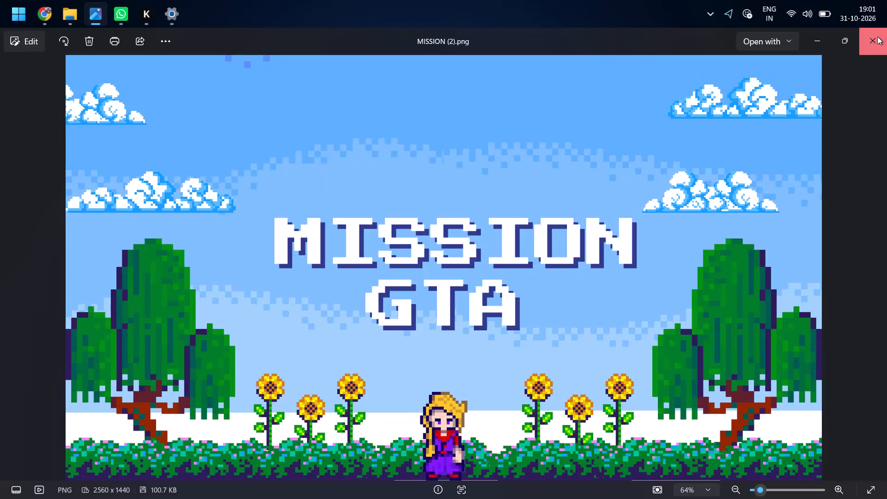
left_click(67, 11)
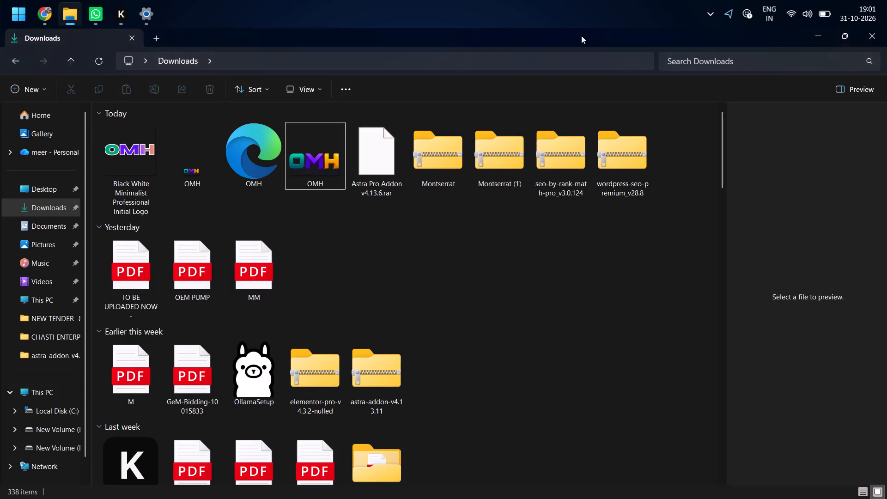
left_click(886, 33)
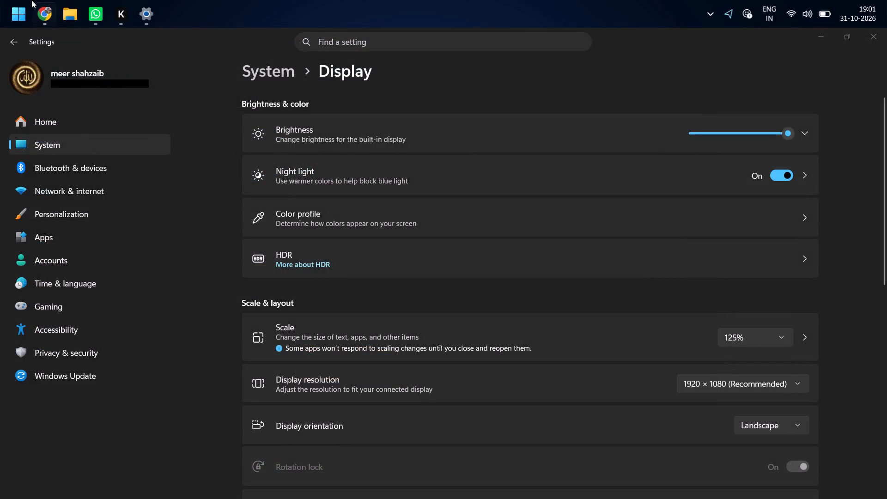
left_click(39, 17)
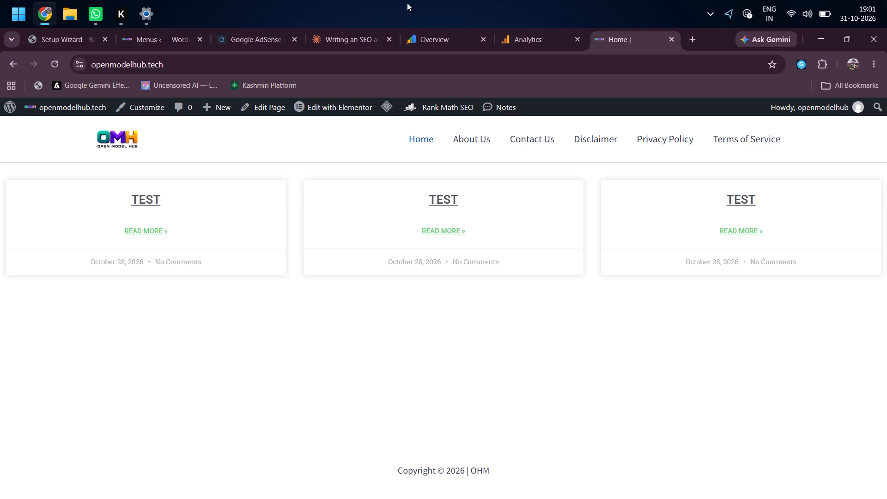
In the Analytics Google tag setup, dismiss the chat tip and copy the manual-installation gtag.js snippet.
left_click(526, 49)
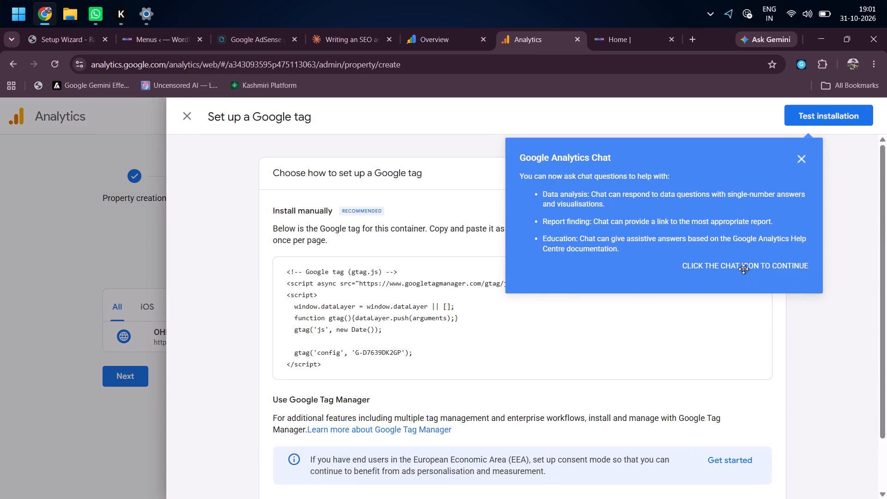
left_click(799, 159)
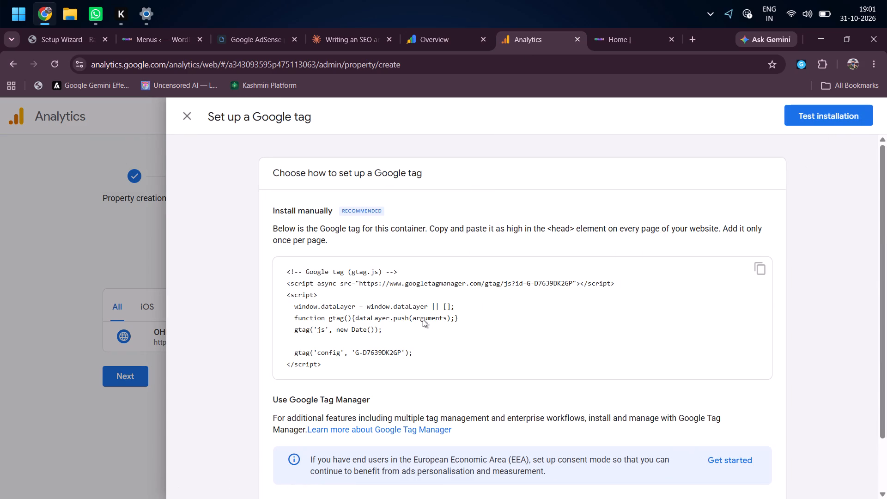
left_click(766, 262)
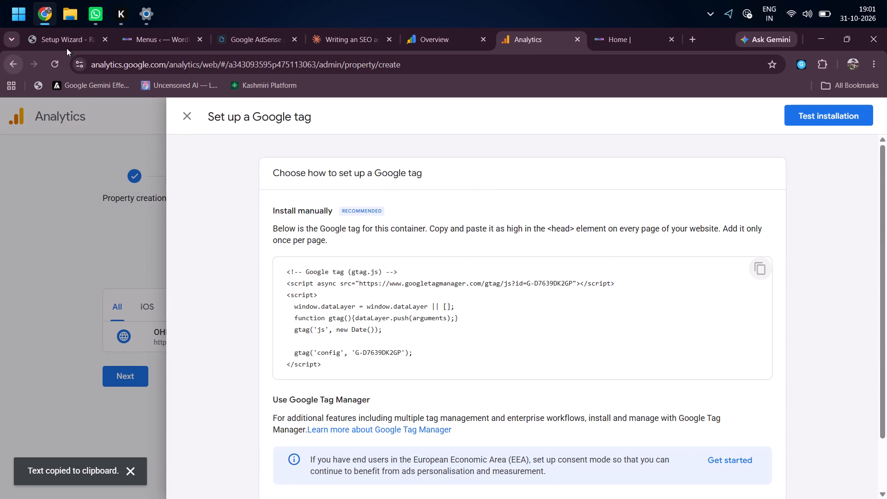
In the openmodelhub.tech WordPress admin, open Astra's Theme Header file (header.php) in the Theme File Editor, accepting the direct-editing warning.
left_click(53, 37)
left_click(144, 37)
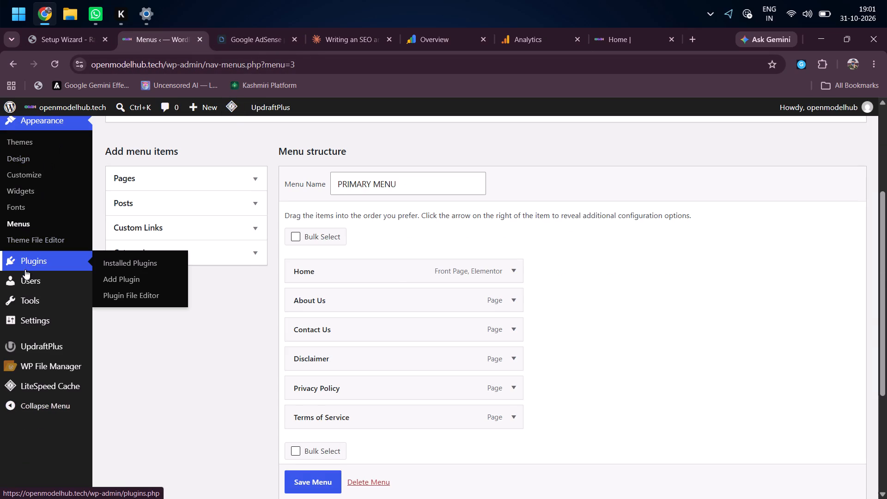
scroll(25, 269, "up", 8)
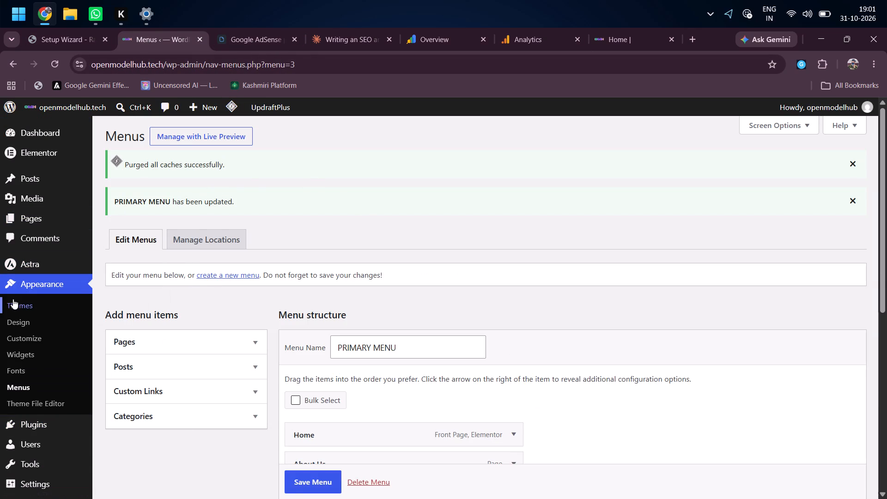
left_click(78, 407)
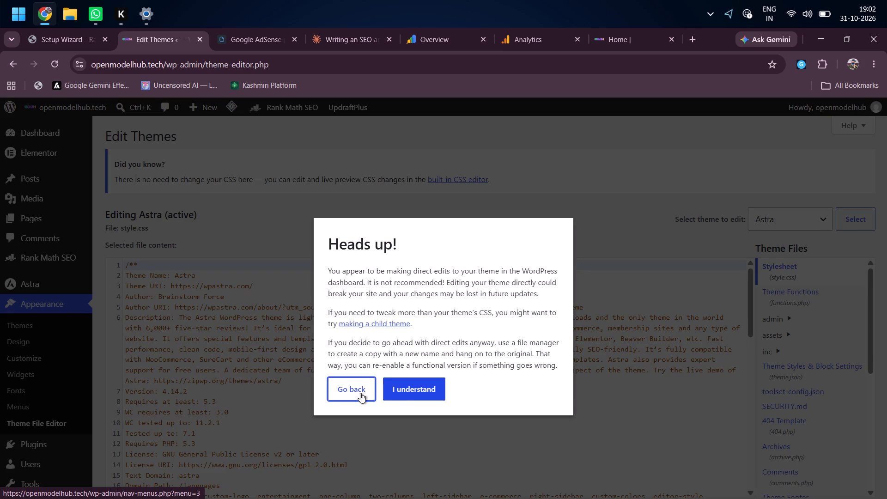
left_click(418, 392)
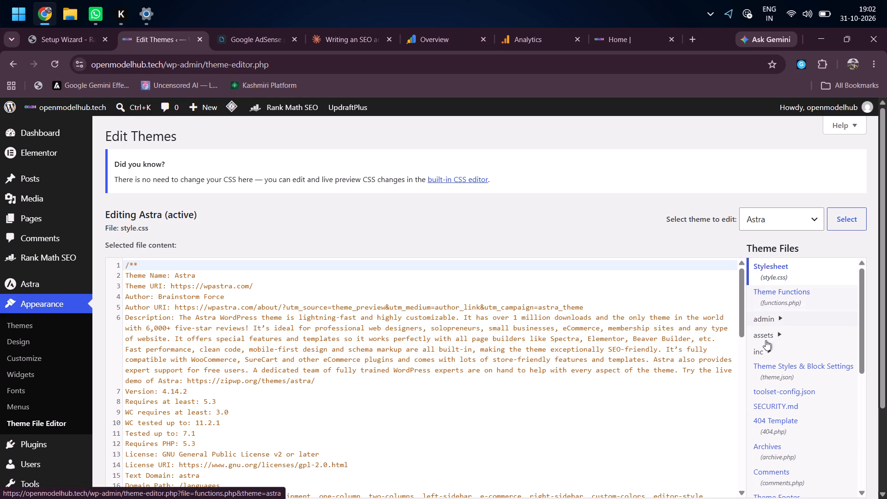
scroll(789, 292, "down", 2)
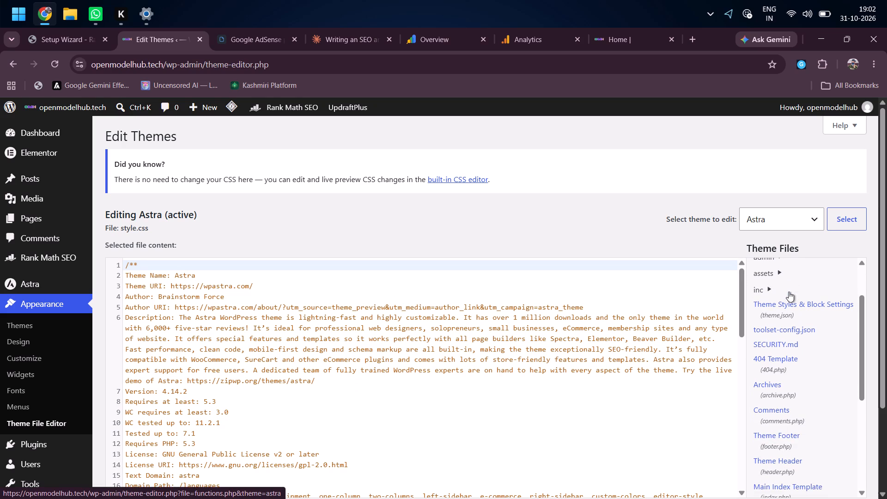
scroll(789, 292, "down", 2)
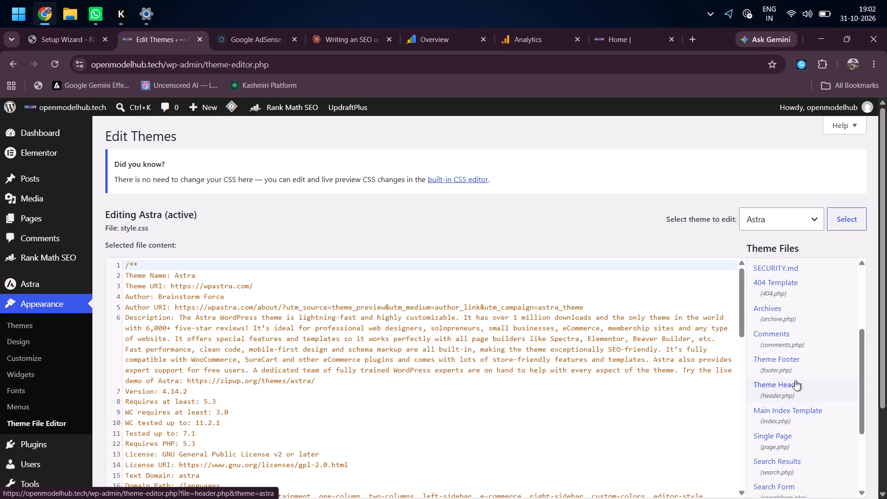
left_click(795, 380)
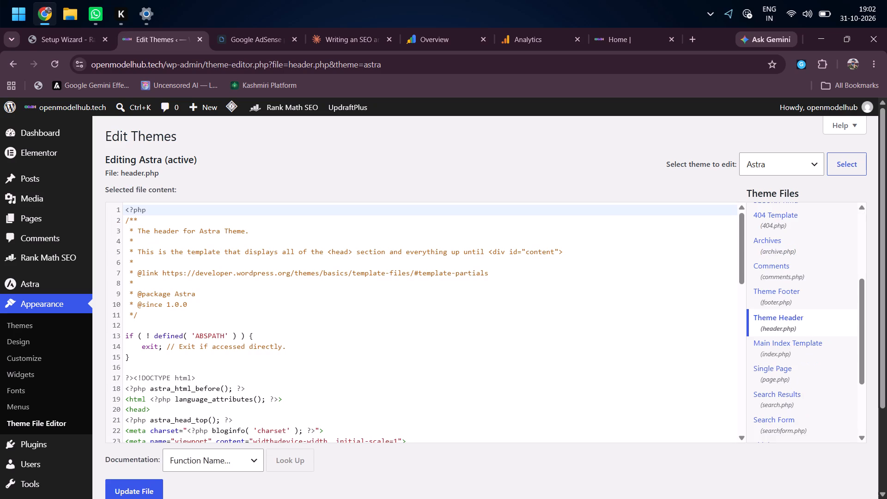
Paste the copied Google tag snippet just before the closing head tag in header.php and update the file.
scroll(151, 286, "down", 4)
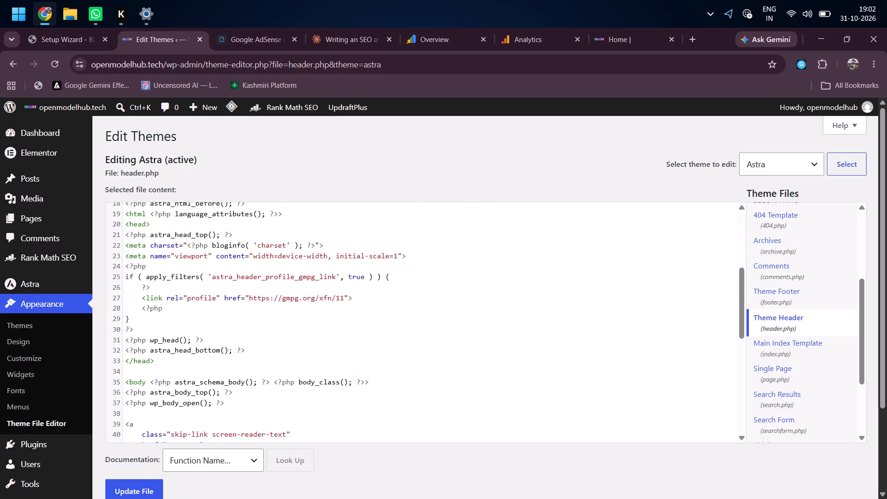
scroll(189, 314, "down", 2)
left_click(258, 279)
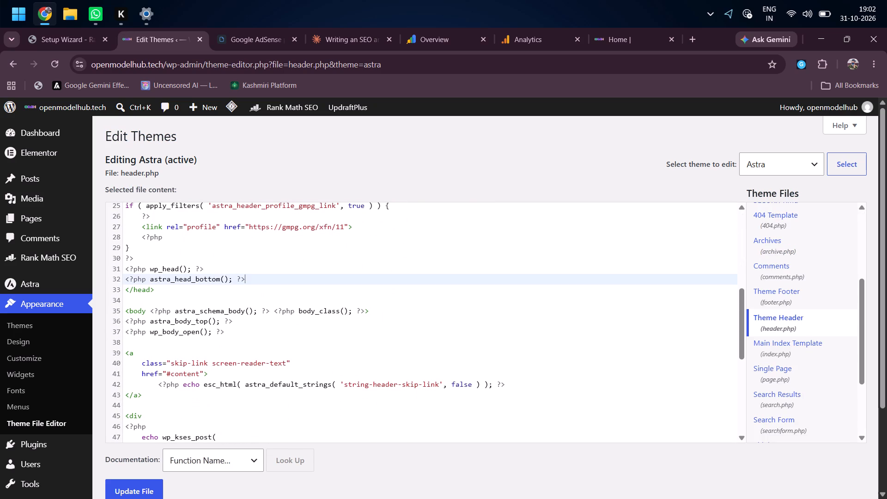
key("Return")
key("Return")
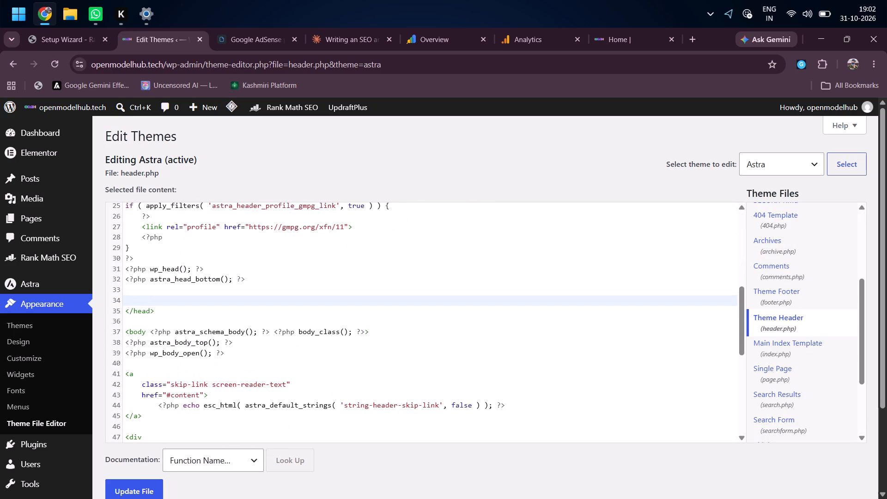
key("ctrl+v")
scroll(258, 279, "down", 2)
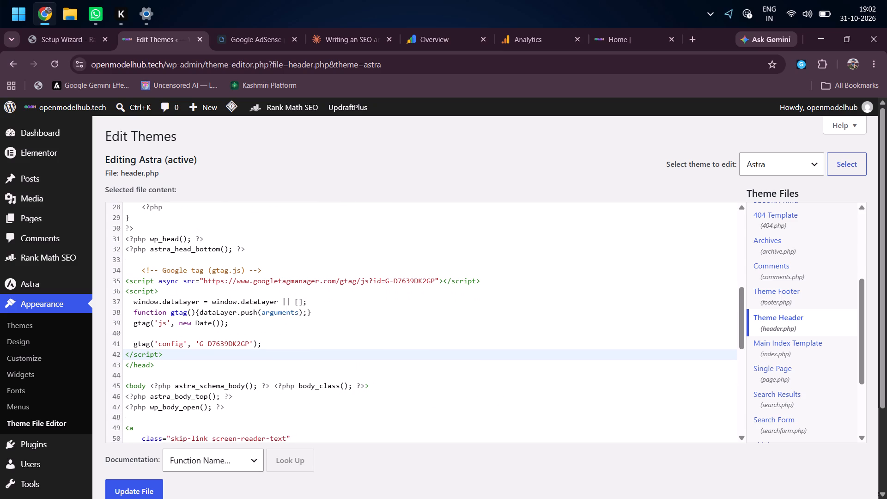
left_click(282, 342)
key("Return")
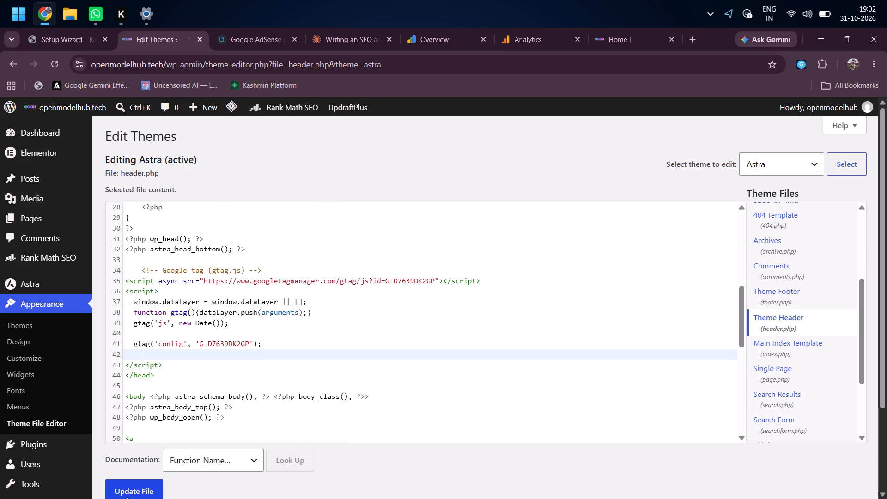
left_click(127, 497)
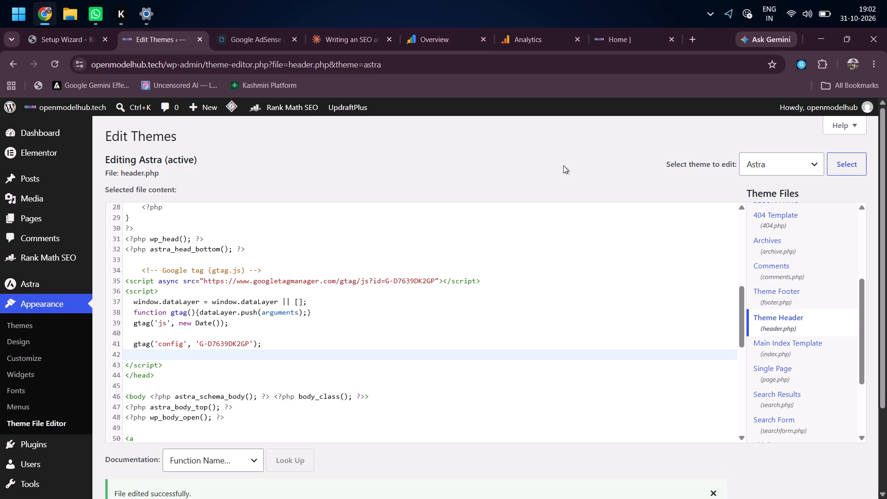
Return to the Google tag setup in Analytics, test the tag installation, and confirm the setup.
double_click(620, 32)
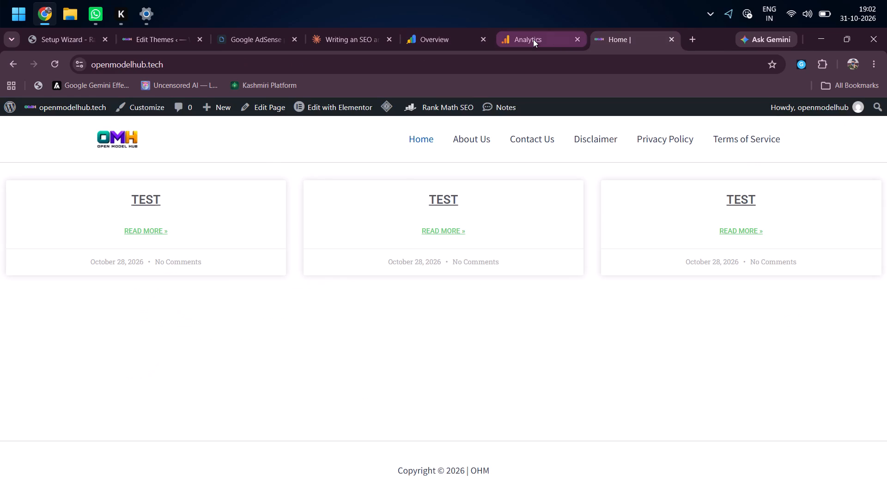
left_click(533, 39)
left_click(818, 117)
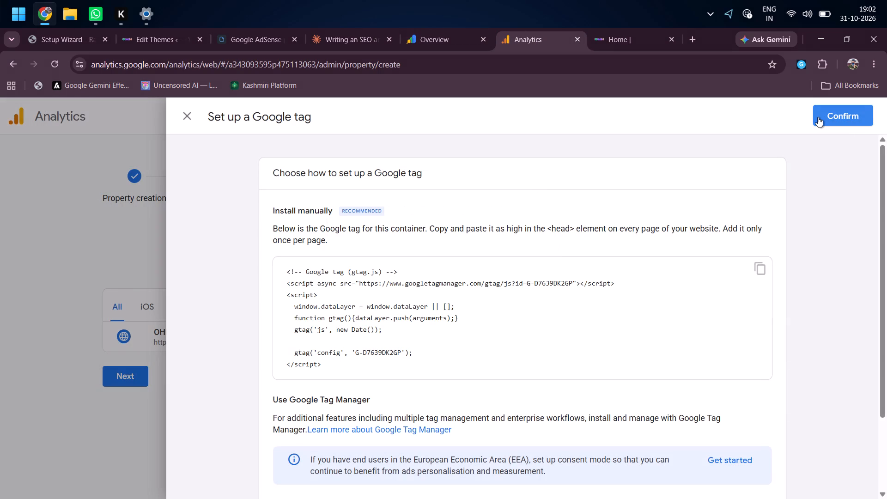
scroll(667, 248, "down", 5)
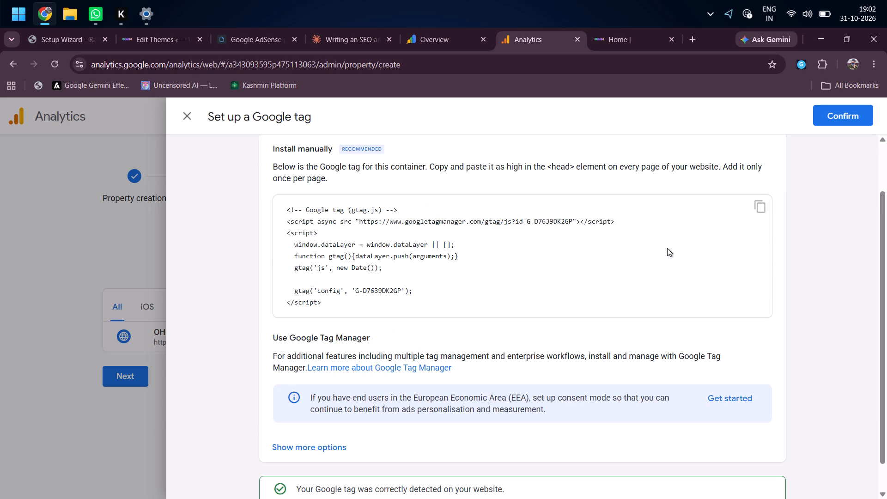
left_click(838, 116)
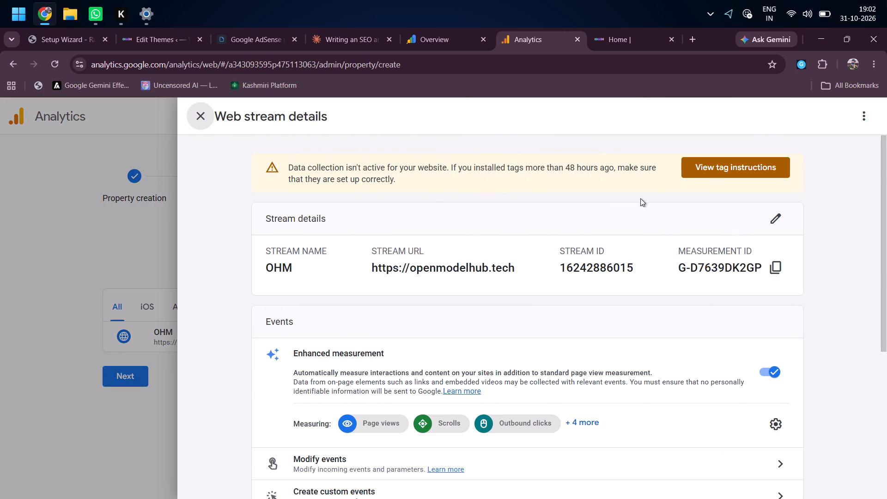
Review the OHM web stream details, open its tag installation instructions, and choose Wordpress as the platform.
scroll(542, 262, "up", 2)
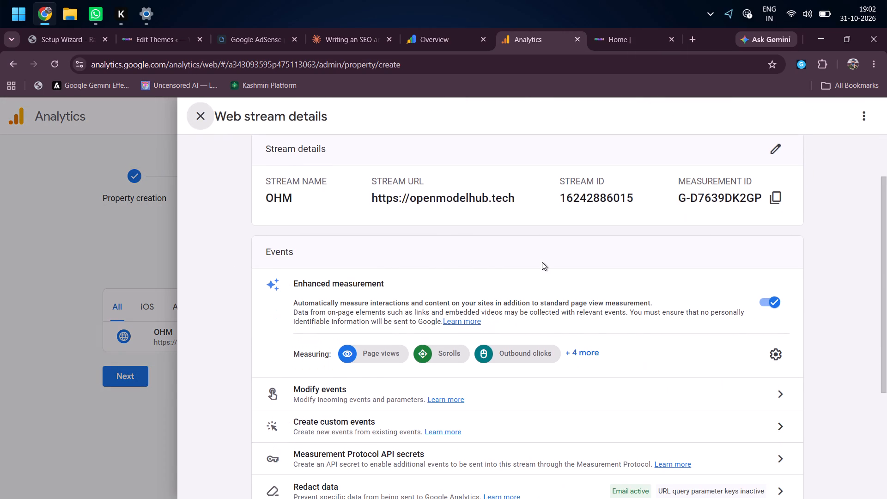
scroll(542, 262, "up", 5)
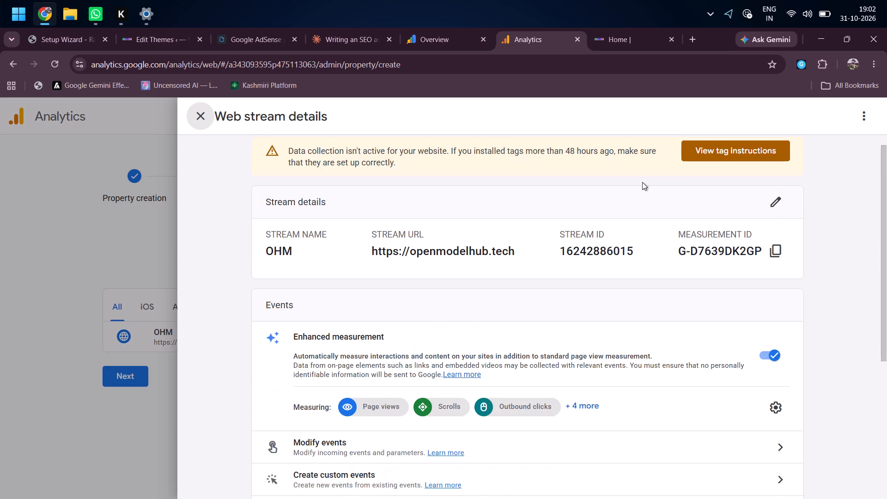
left_click(700, 174)
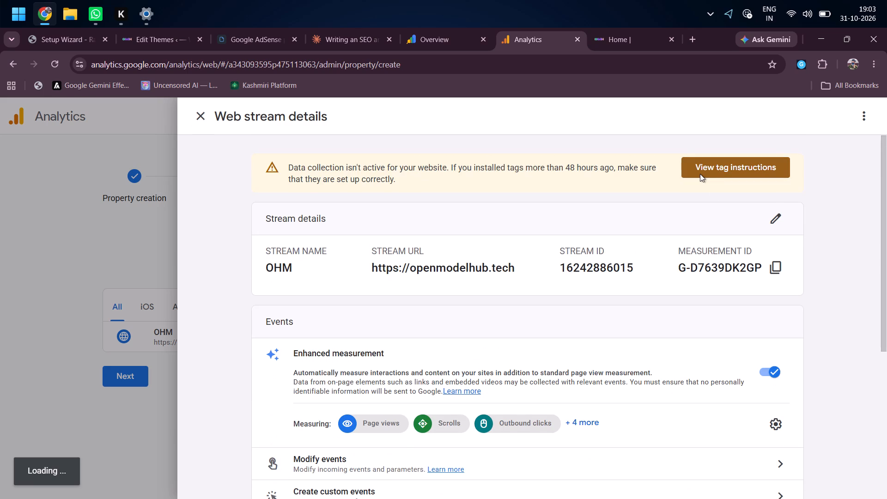
scroll(632, 313, "down", 2)
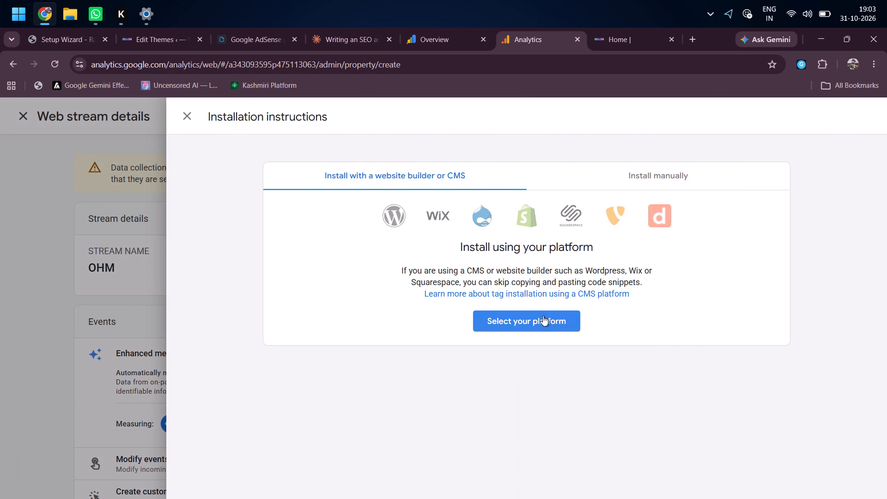
left_click(477, 324)
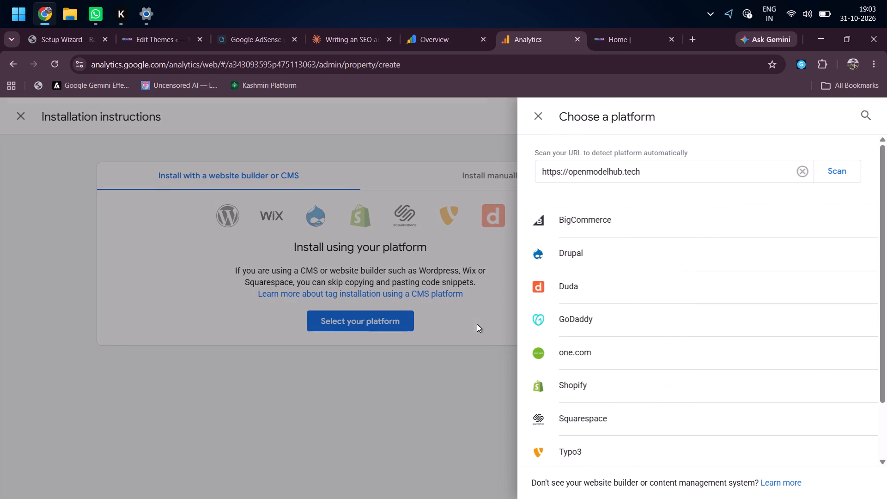
scroll(624, 426, "down", 2)
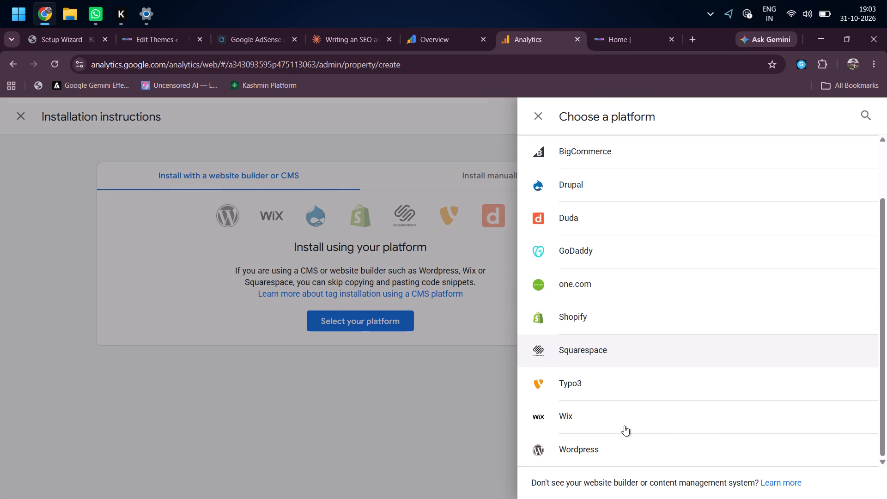
scroll(624, 426, "down", 2)
left_click(598, 449)
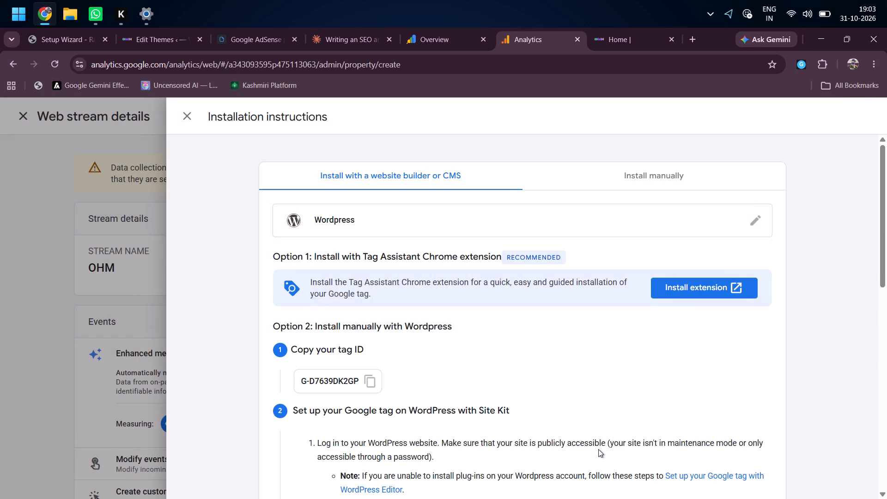
Open the Tag Assistant extension page from the installation instructions and look through it.
scroll(598, 449, "down", 3)
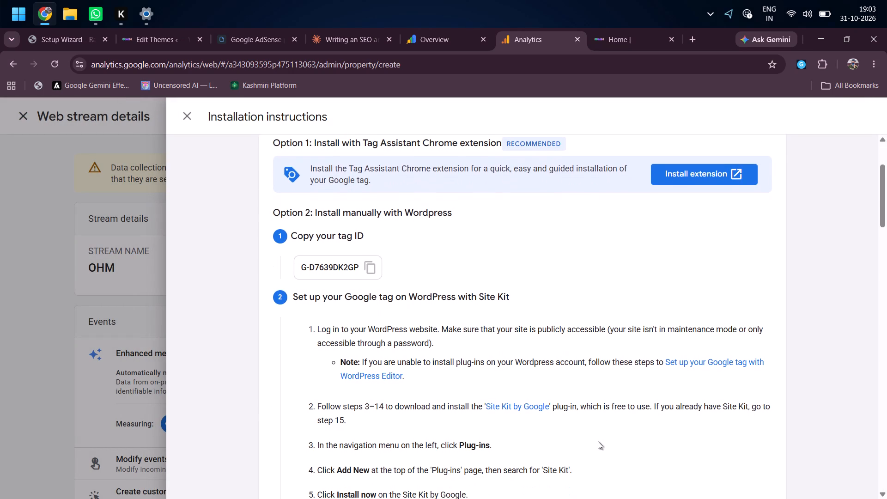
left_click(712, 173)
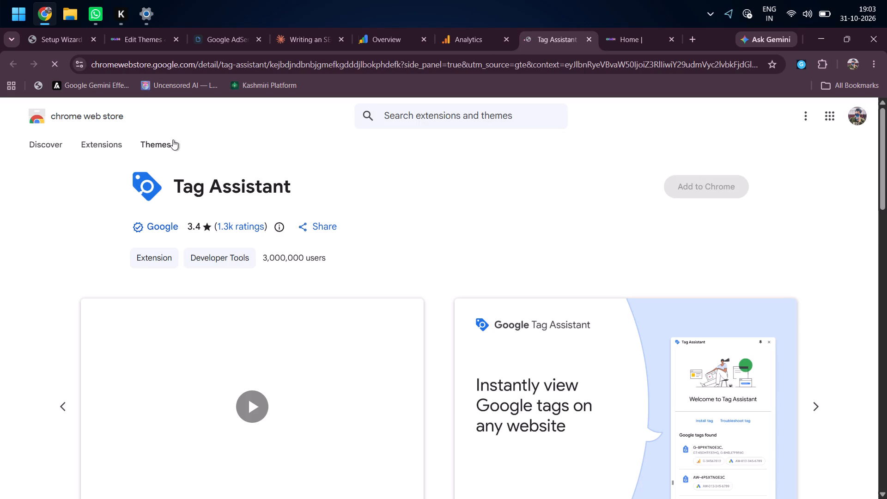
scroll(419, 244, "down", 2)
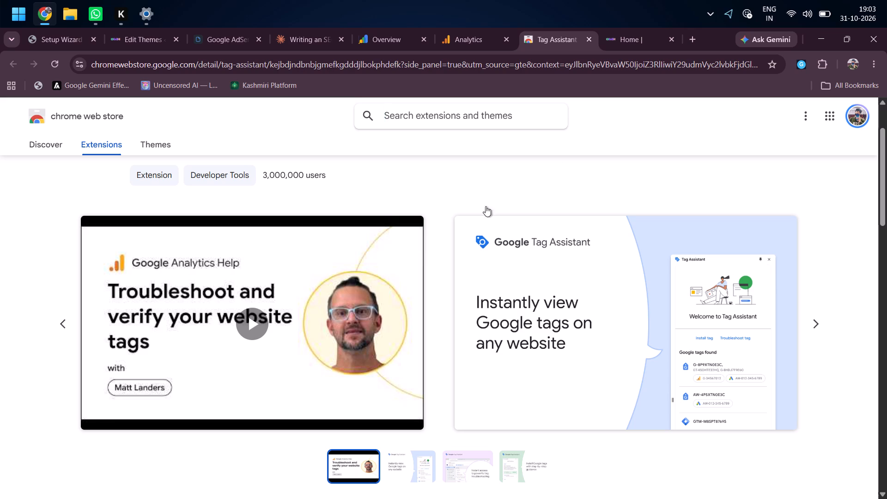
Return to the Analytics installation instructions and copy the tag ID for the manual Wordpress installation.
left_click(461, 38)
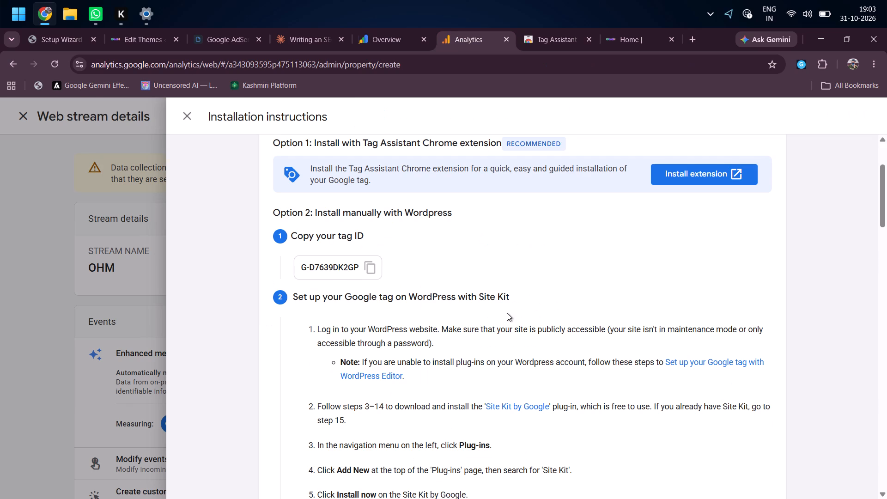
scroll(507, 313, "down", 1)
left_click(371, 229)
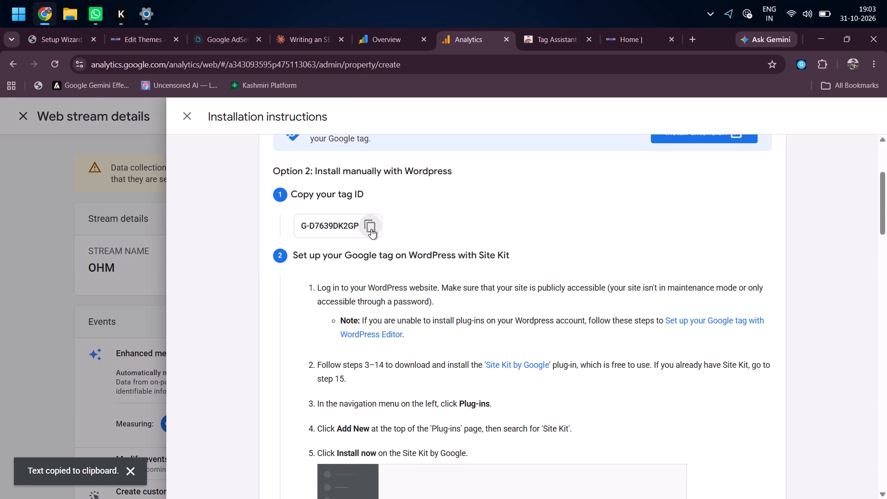
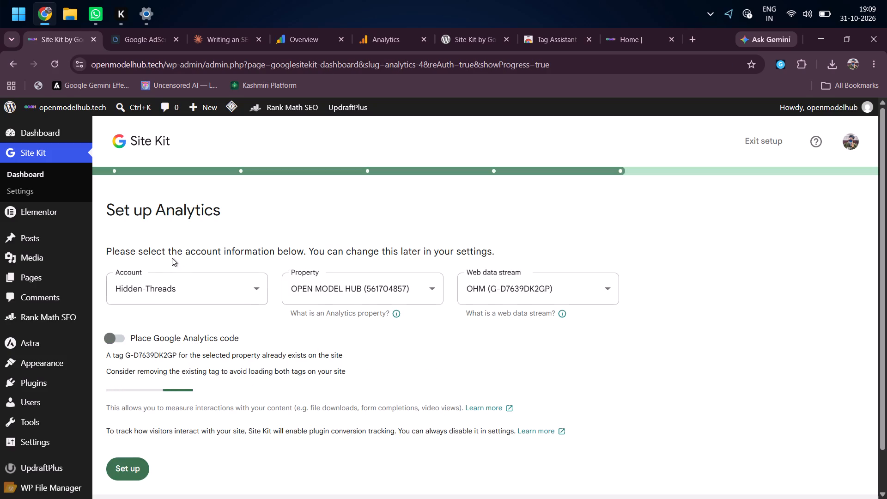
In the Analytics setup, choose to set up a new account instead of using Hidden-Threads.
left_click(193, 281)
left_click(193, 281)
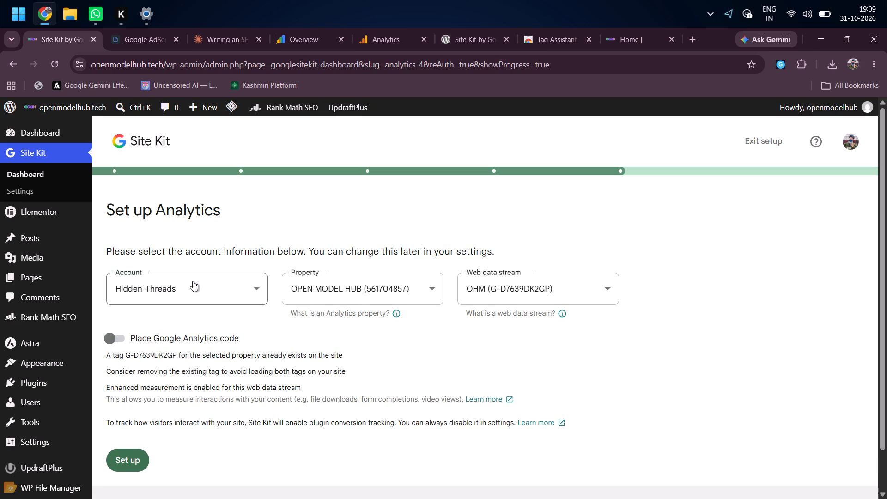
left_click(193, 281)
left_click(240, 291)
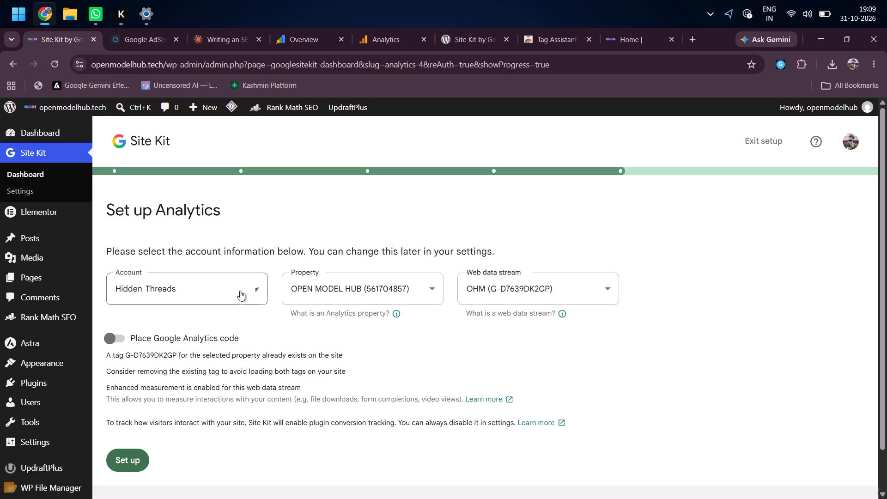
left_click(240, 291)
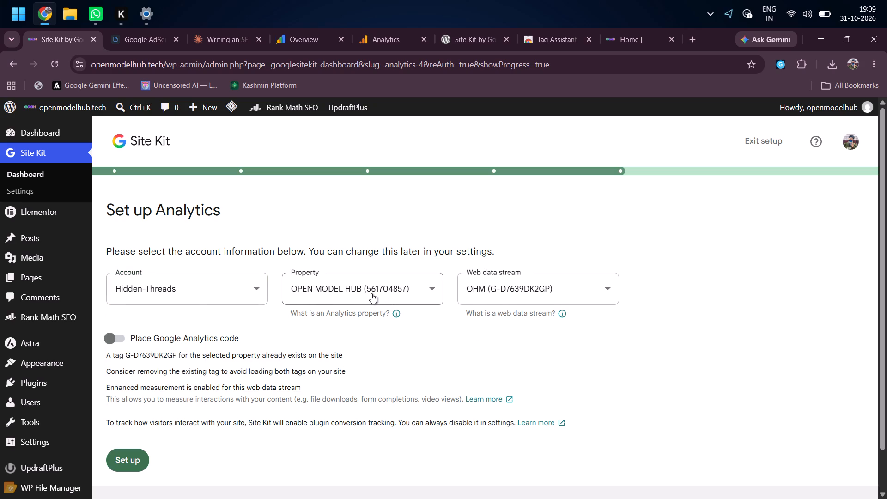
left_click(219, 290)
left_click(253, 298)
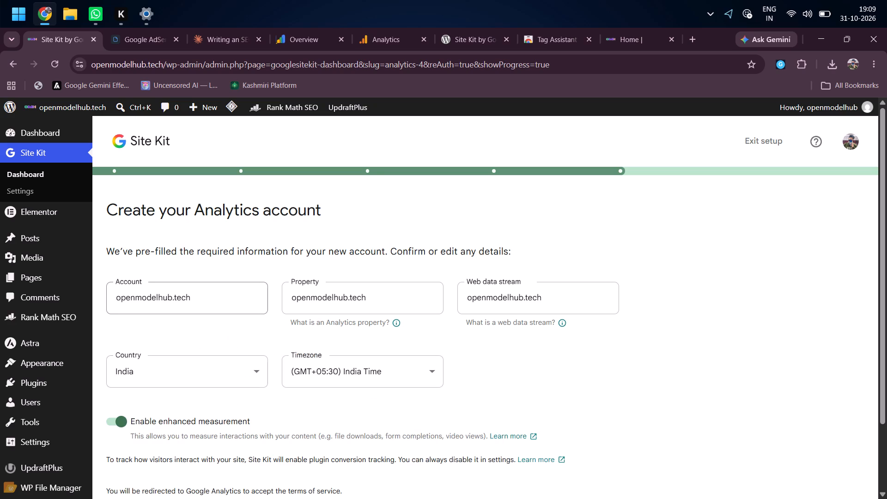
Name the new Analytics account OPEN MODEL HUB.
left_click(222, 300)
key("BackSpace")
key("BackSpace")
key("BackSpace")
key("BackSpace")
key("BackSpace")
key("BackSpace")
key("BackSpace")
key("BackSpace")
key("BackSpace")
key("BackSpace")
key("BackSpace")
key("BackSpace")
key("BackSpace")
key("BackSpace")
key("BackSpace")
key("BackSpace")
key("BackSpace")
key("BackSpace")
key("BackSpace")
key("BackSpace")
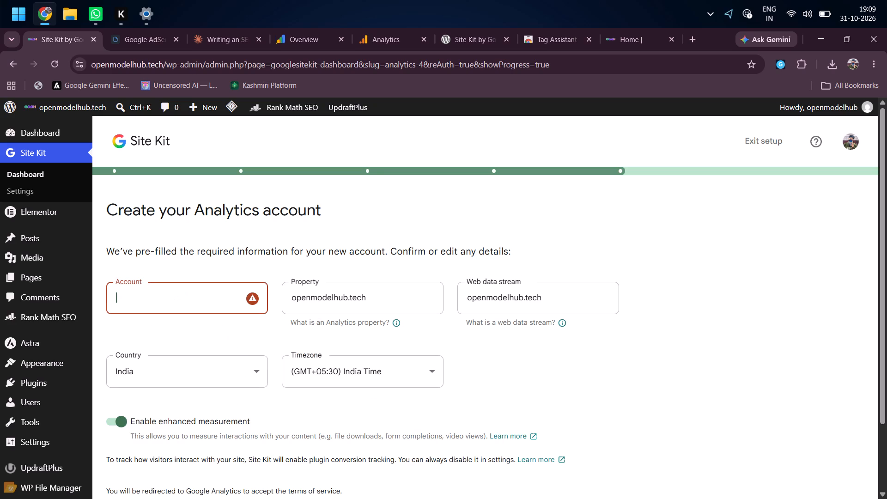
type("OPENMODEL")
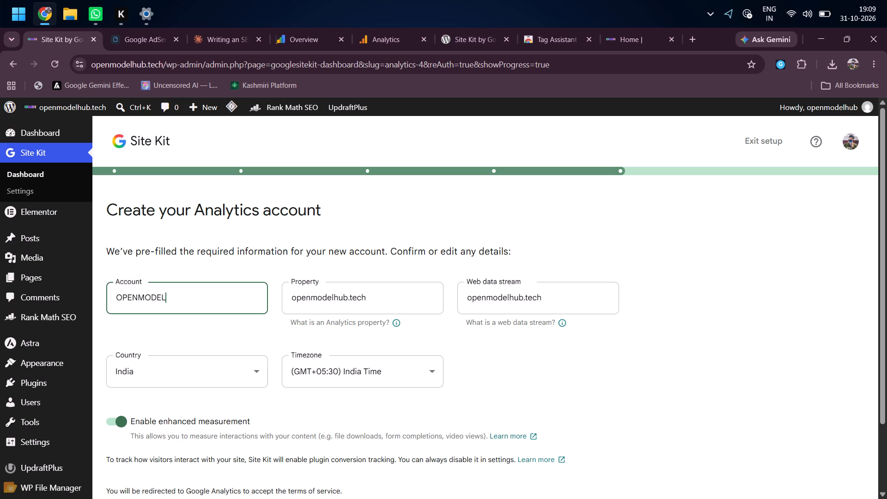
key("BackSpace")
key("BackSpace")
key("BackSpace")
key("BackSpace")
key("BackSpace")
key("space")
type("MODEL HUB")
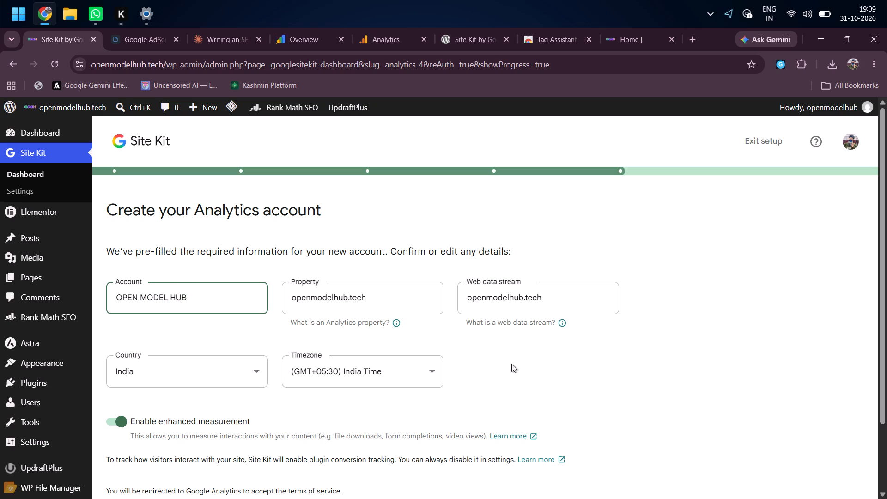
left_click(574, 392)
Create the Analytics account with the pre-filled property, web data stream, country and timezone.
scroll(233, 384, "down", 2)
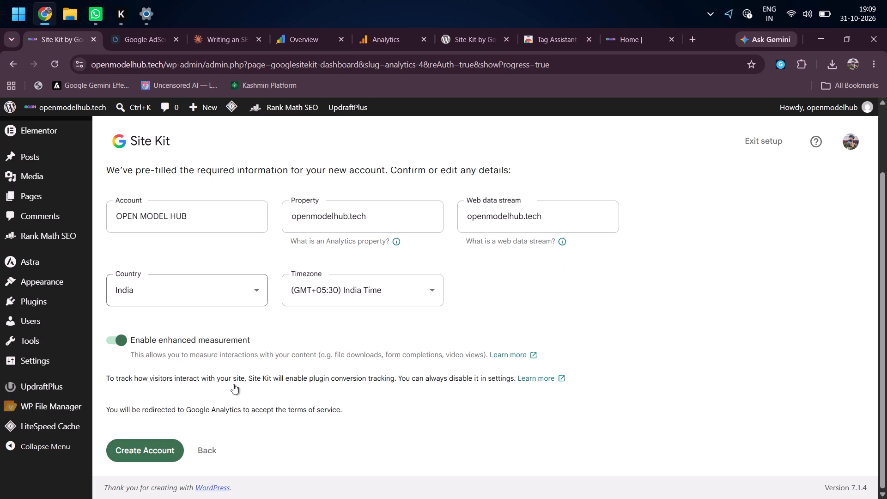
scroll(233, 384, "down", 1)
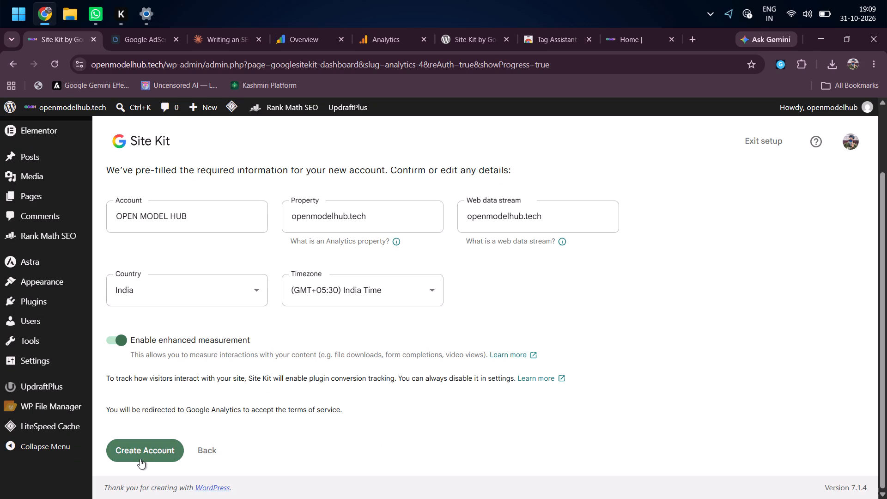
left_click(140, 459)
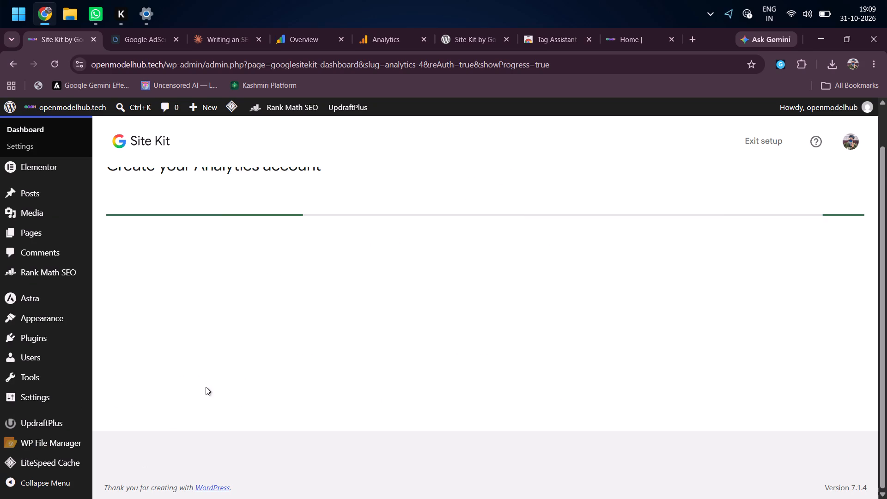
scroll(213, 380, "up", 2)
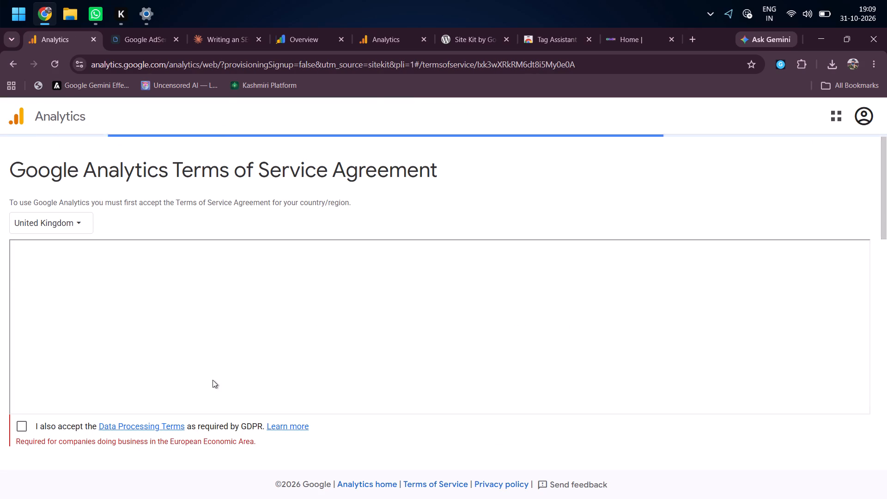
Accept the Data Processing Terms, the Measurement Controller data protection terms and the Google Analytics Terms of Service, leaving the data sharing options unselected.
left_click(30, 426)
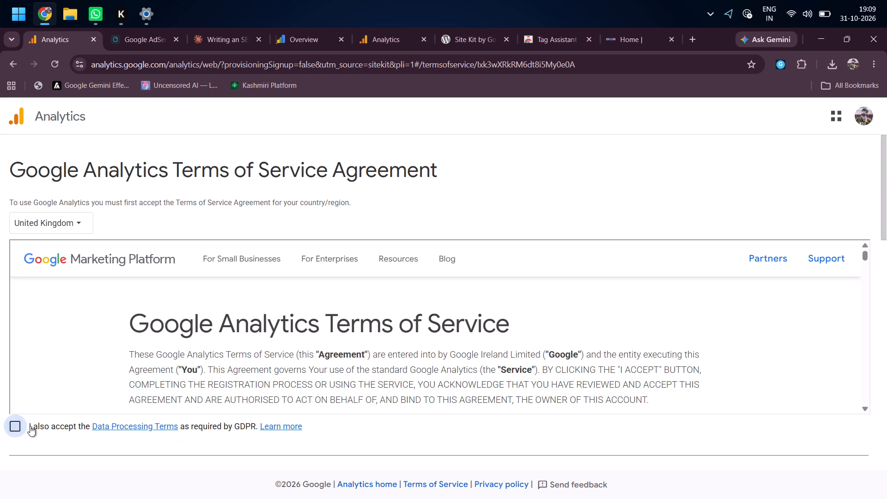
scroll(165, 372, "down", 20)
scroll(165, 372, "down", 20)
scroll(165, 372, "down", 12)
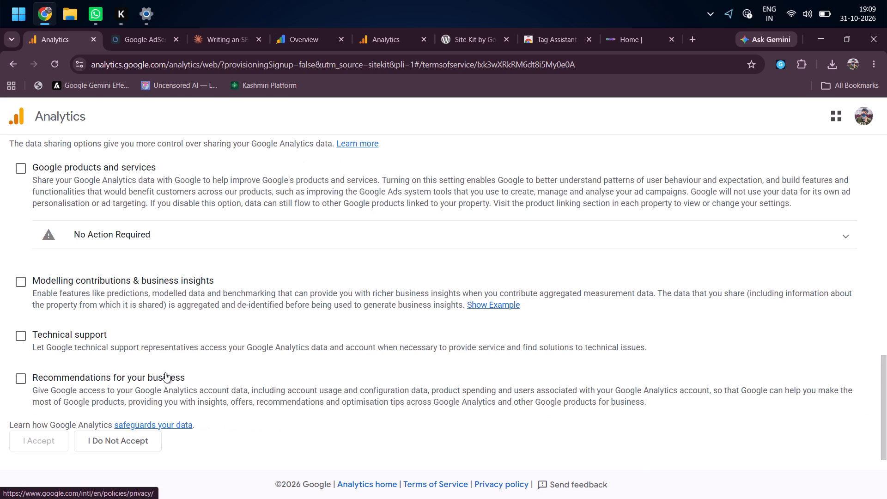
scroll(38, 189, "up", 6)
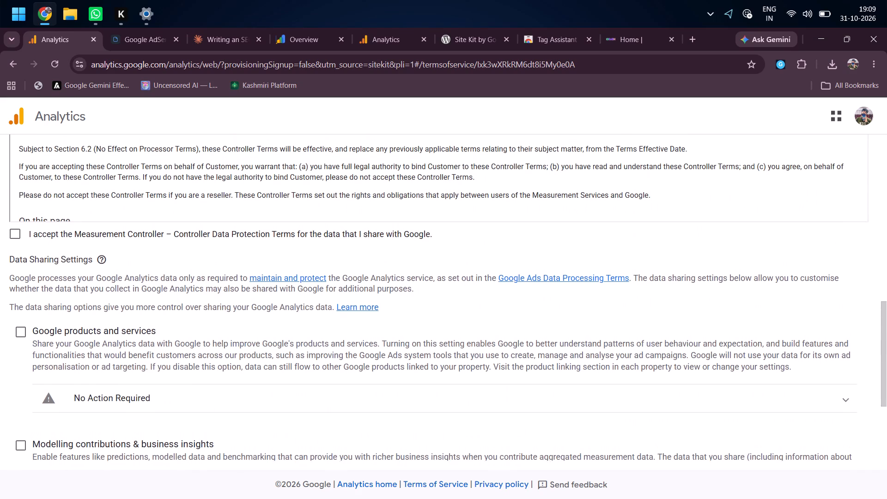
left_click(16, 236)
scroll(16, 236, "up", 2)
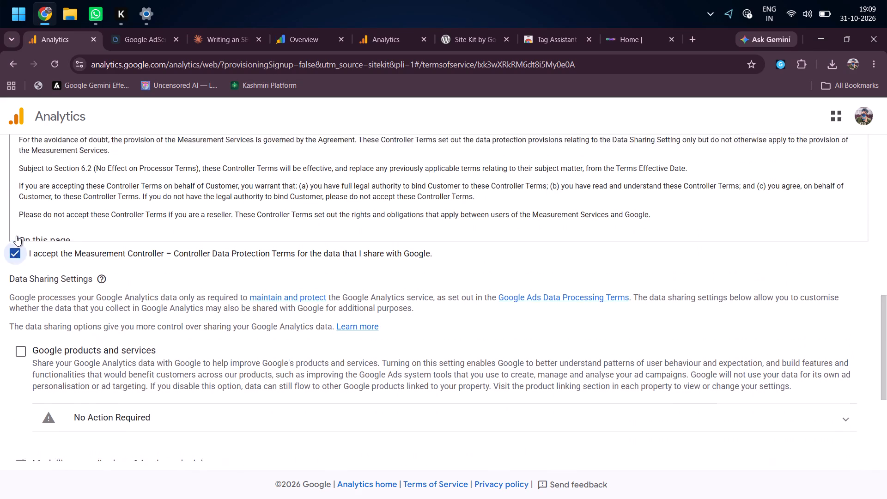
scroll(16, 236, "up", 7)
scroll(16, 236, "down", 9)
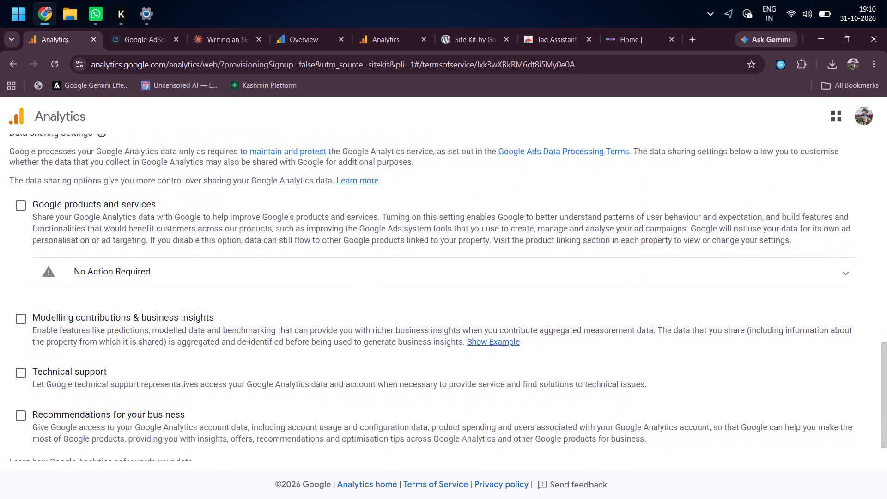
scroll(16, 236, "down", 1)
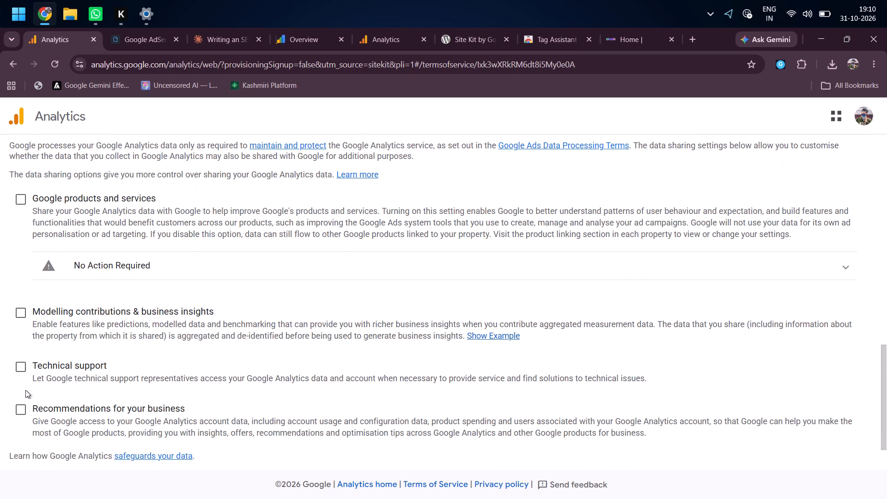
scroll(25, 390, "down", 6)
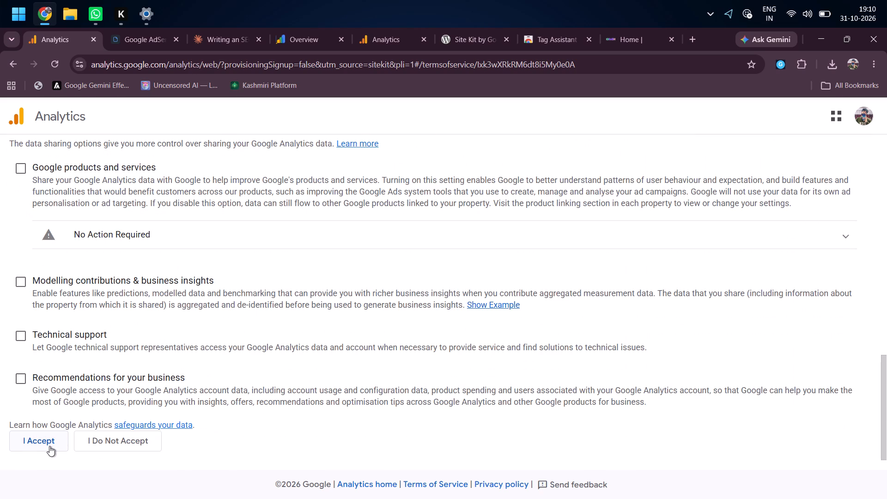
left_click(49, 446)
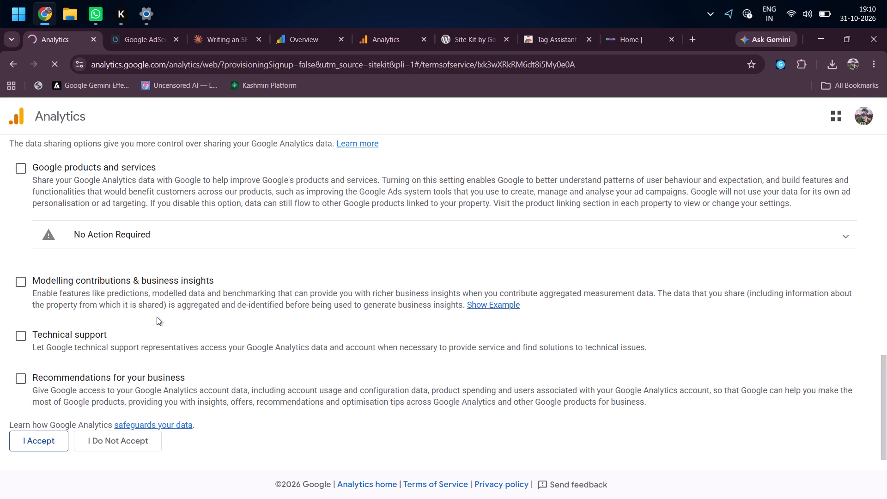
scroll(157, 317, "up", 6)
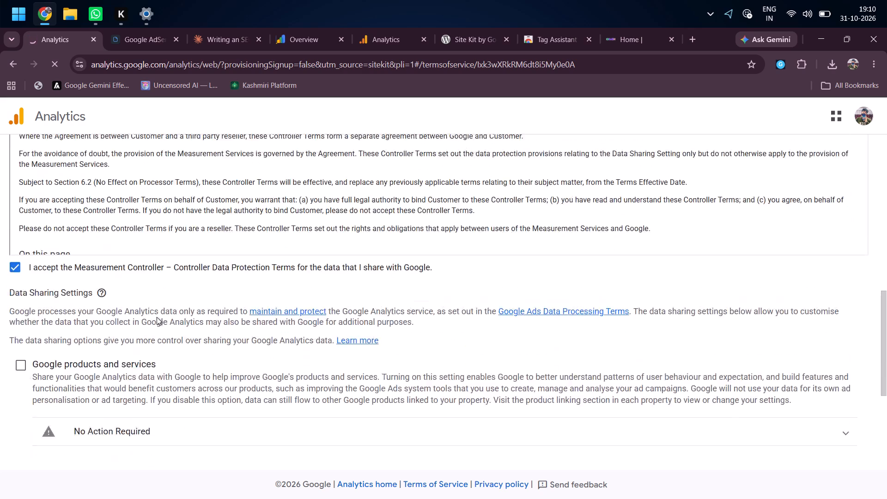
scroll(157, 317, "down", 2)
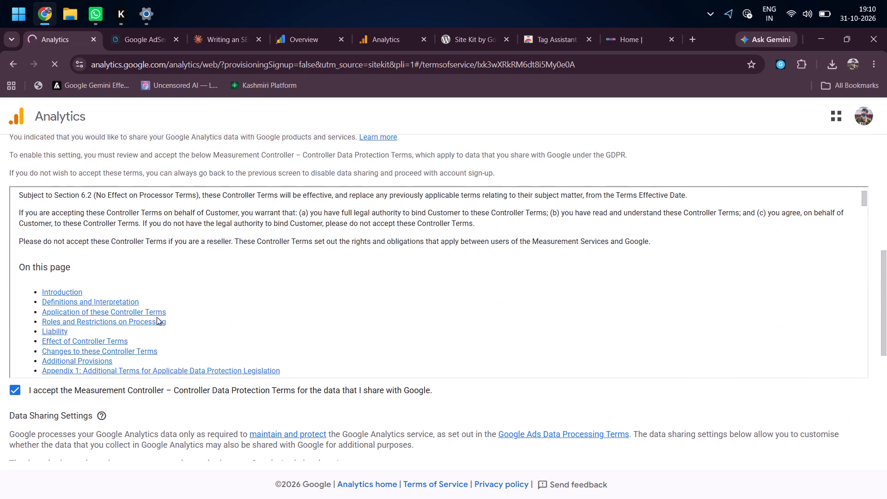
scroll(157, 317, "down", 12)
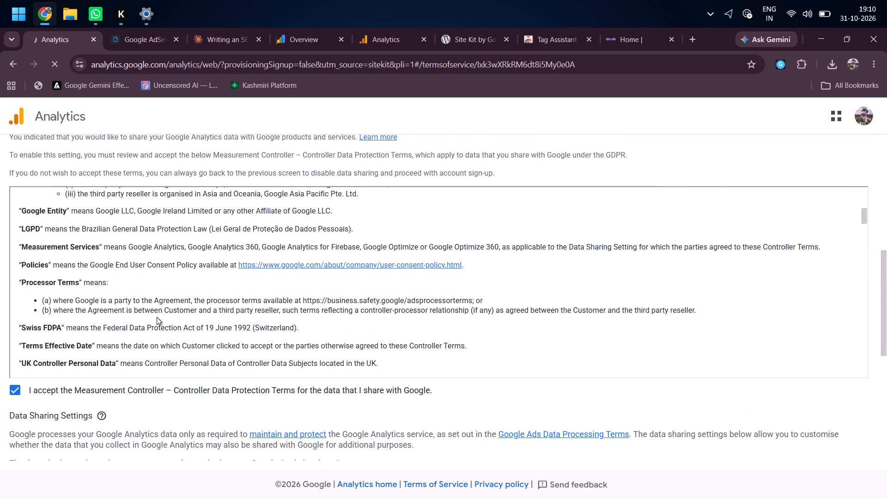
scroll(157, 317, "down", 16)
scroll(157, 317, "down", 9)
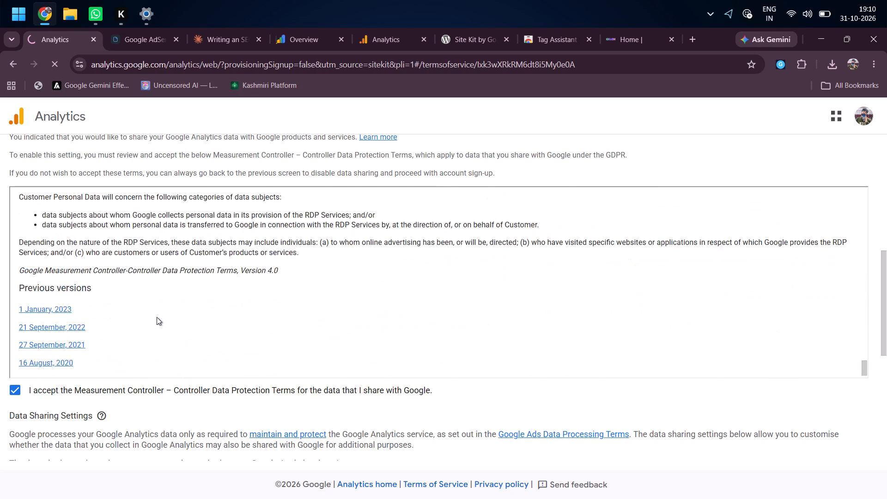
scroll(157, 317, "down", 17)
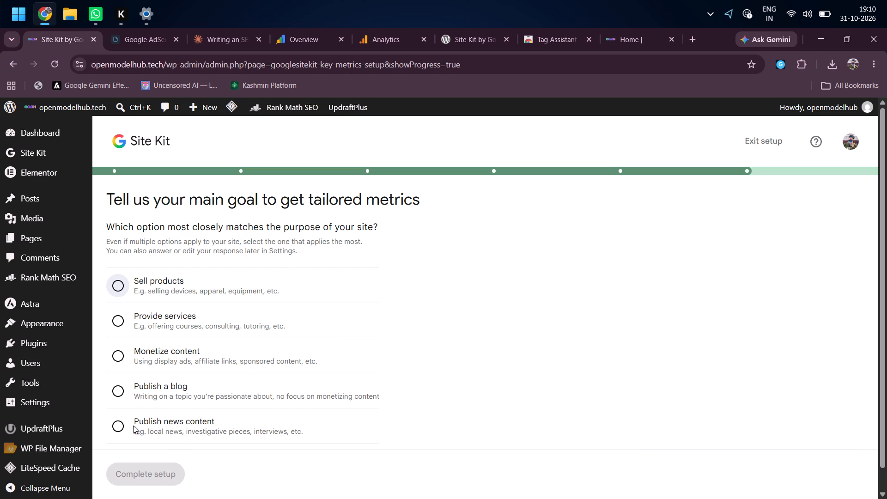
Set the site's main purpose to Publish a blog and complete the Site Kit setup.
left_click(118, 386)
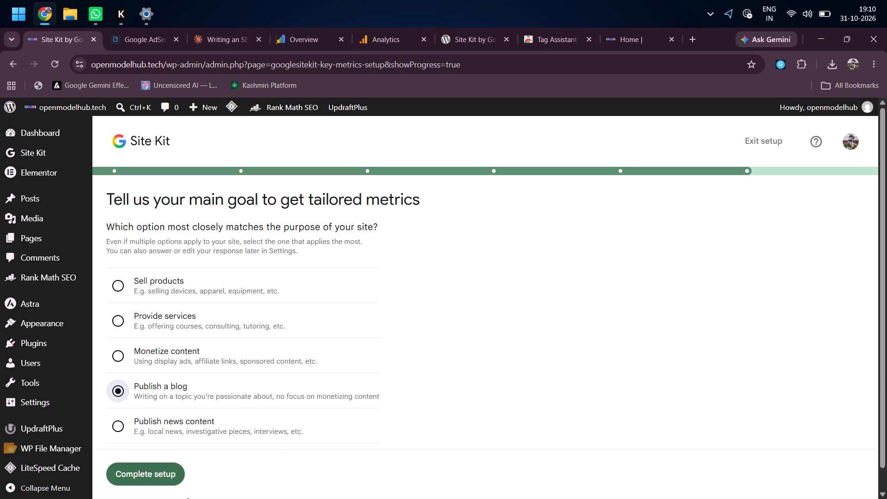
left_click(129, 470)
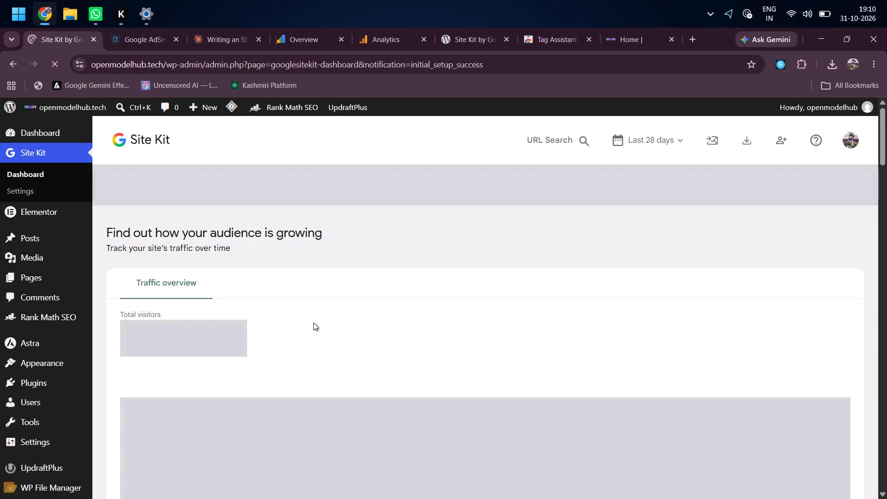
Look over the Key metrics section of the Site Kit dashboard.
scroll(313, 323, "left", 1)
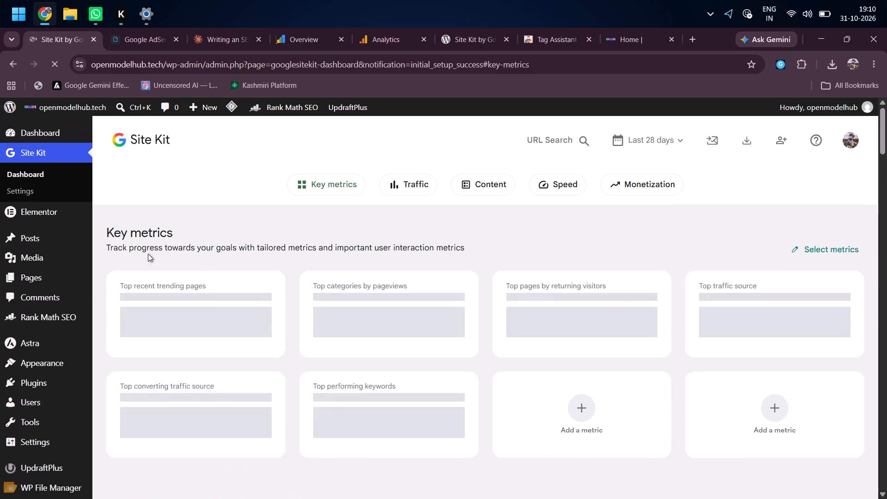
left_click(40, 319)
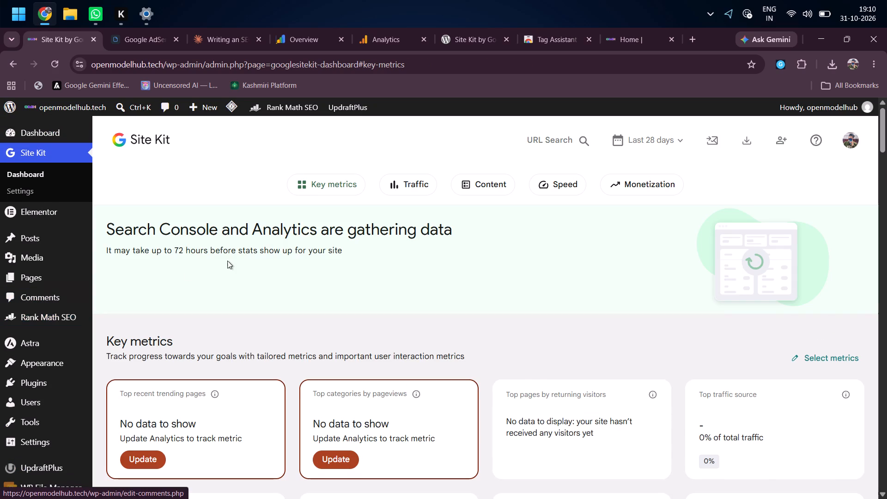
scroll(227, 261, "down", 1)
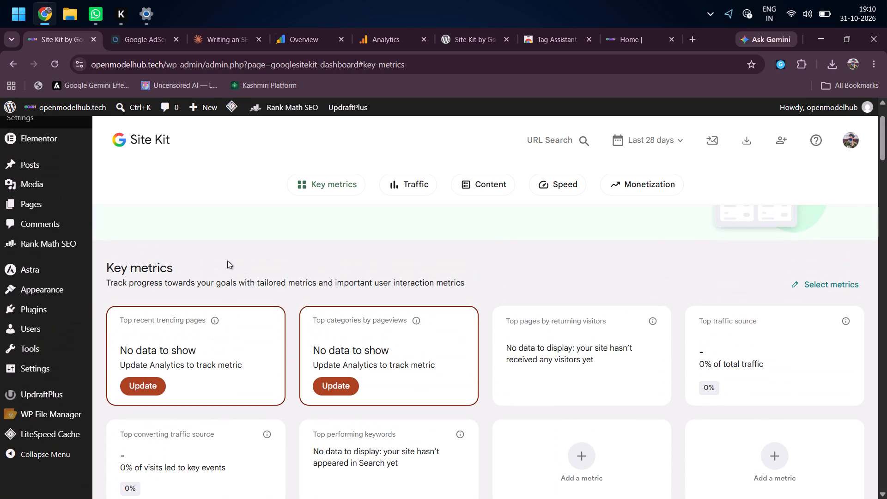
scroll(227, 261, "down", 1)
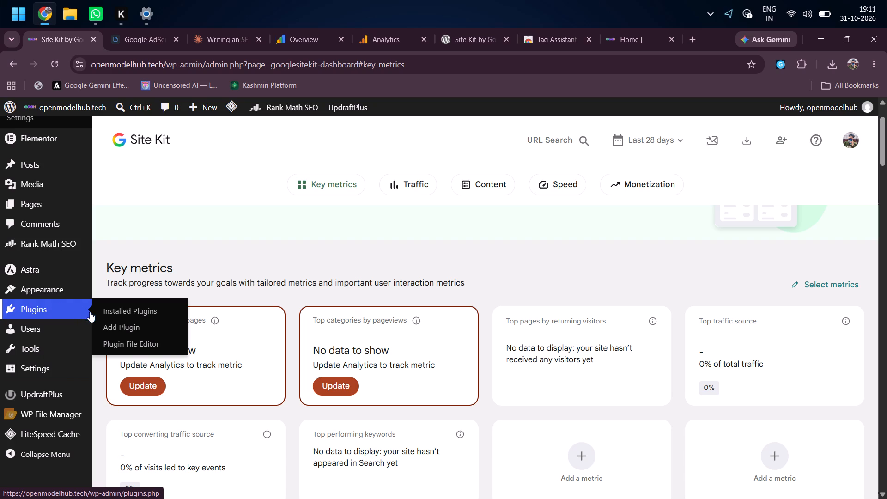
Deactivate the Rank Math SEO plugin in the site's installed plugins and delete it.
left_click(102, 315)
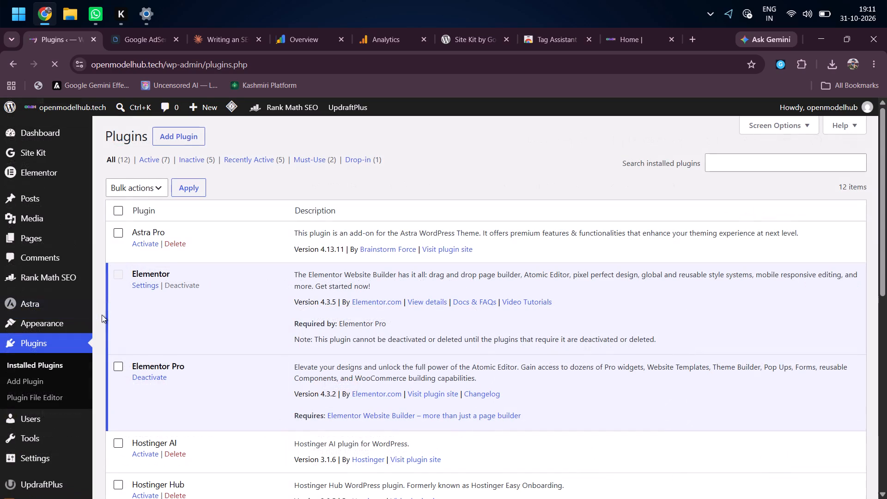
scroll(102, 315, "down", 4)
scroll(161, 326, "down", 5)
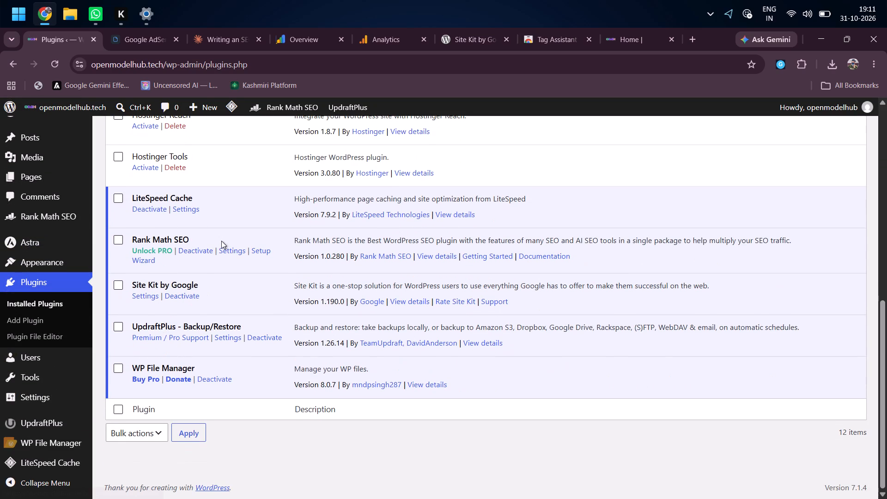
left_click(199, 257)
left_click(199, 253)
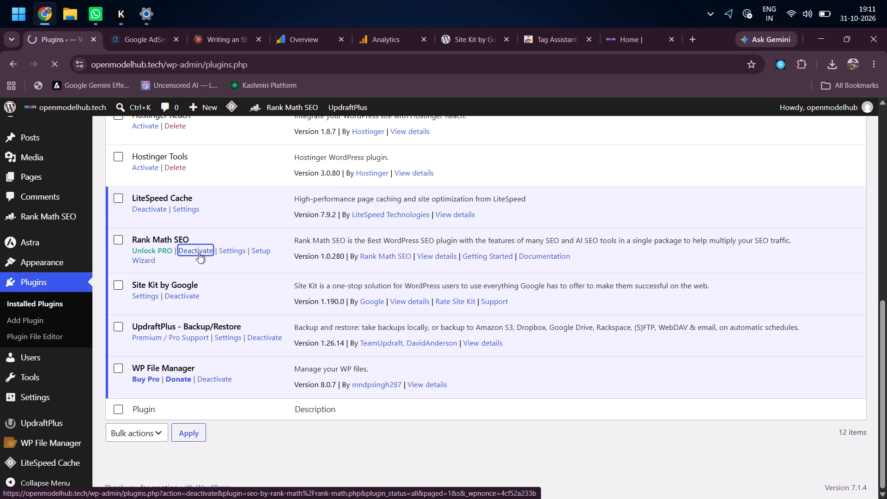
scroll(173, 362, "down", 7)
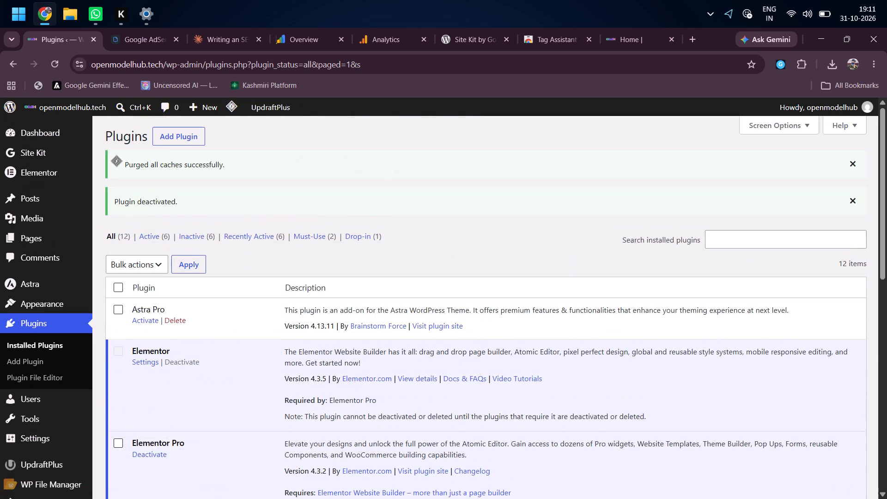
scroll(173, 362, "down", 7)
left_click(169, 246)
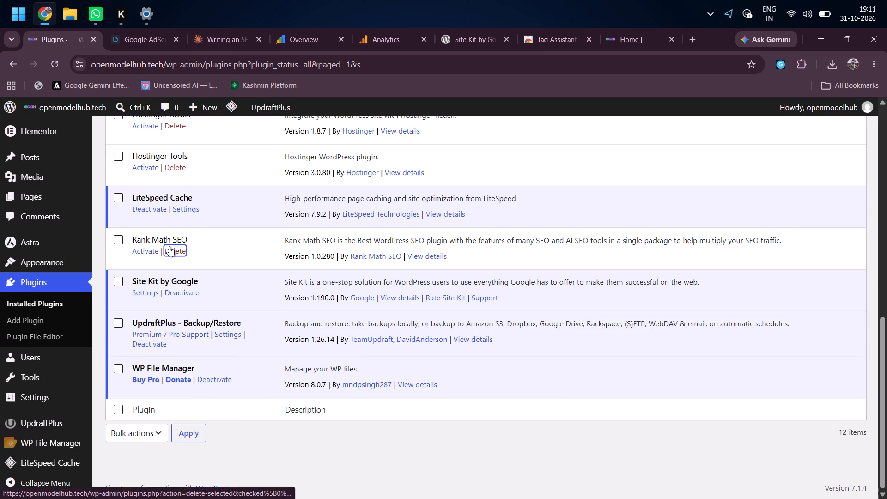
left_click(486, 144)
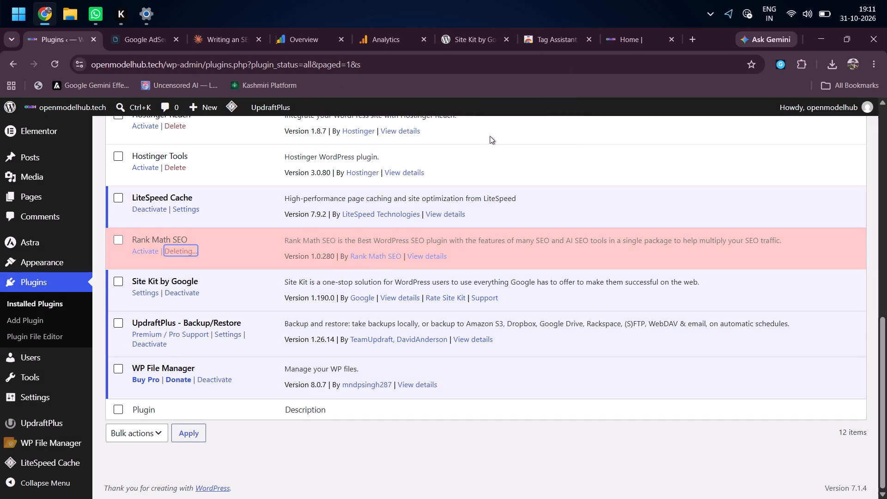
Close the Tag Assistant web store page and the Site Kit plugin directory page.
left_click(548, 30)
left_click(587, 41)
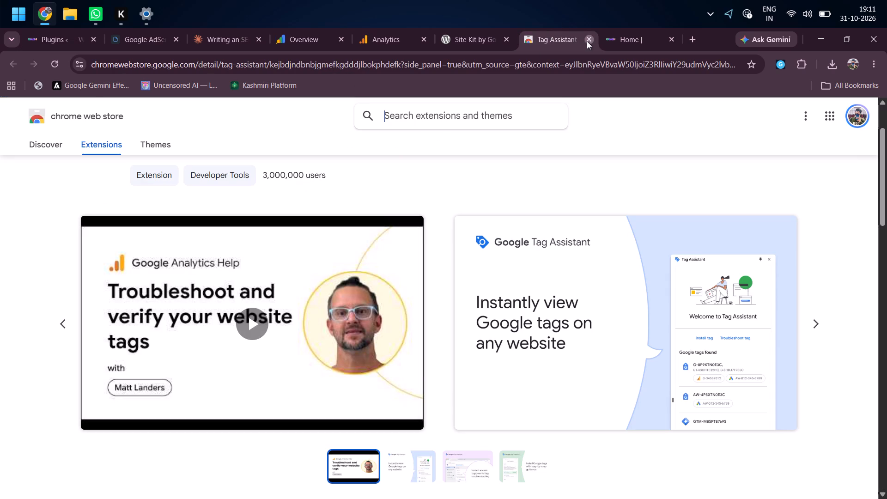
left_click(475, 41)
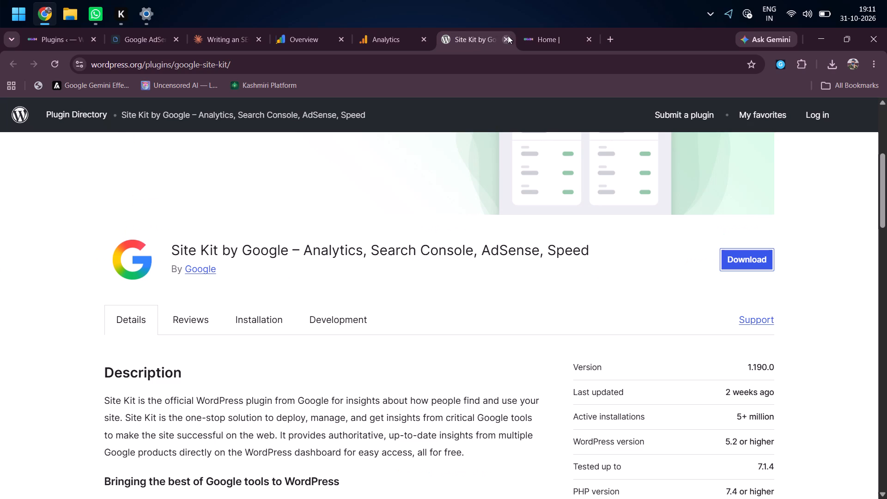
left_click(508, 36)
Close the tag installation instructions in Analytics, check the OHM web stream details and reload the page.
left_click(389, 45)
scroll(372, 263, "up", 5)
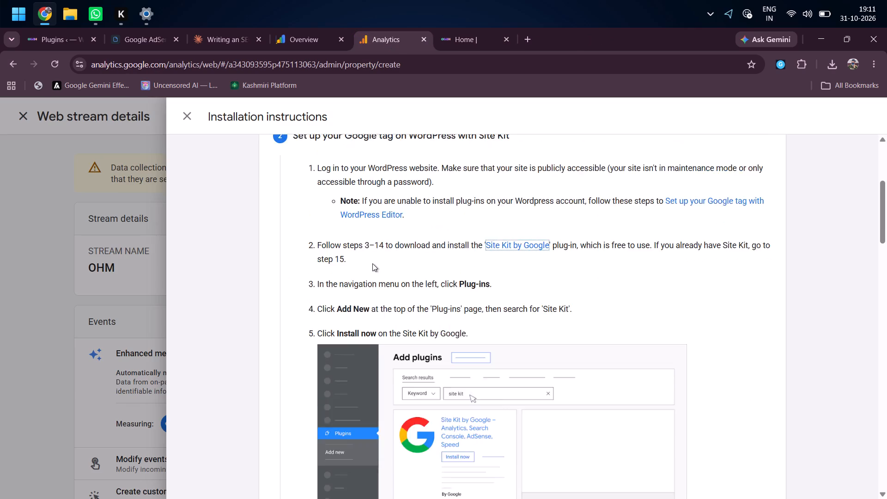
scroll(372, 263, "up", 4)
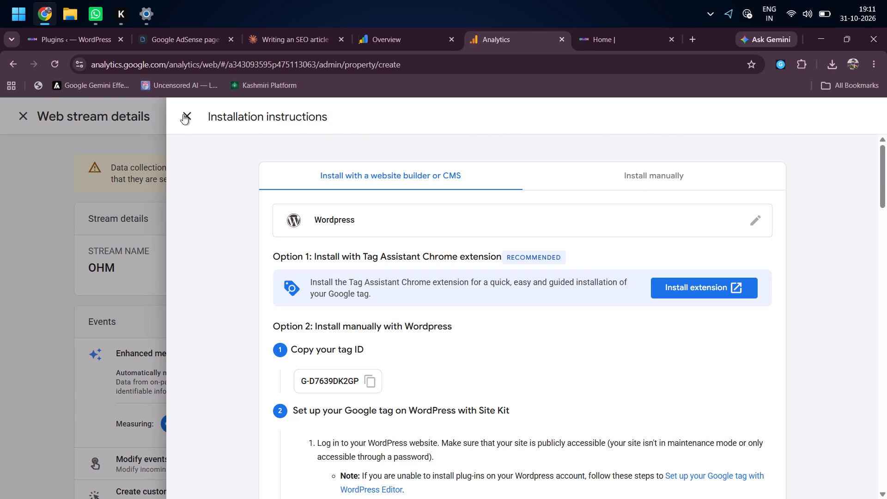
left_click(183, 114)
scroll(390, 216, "down", 7)
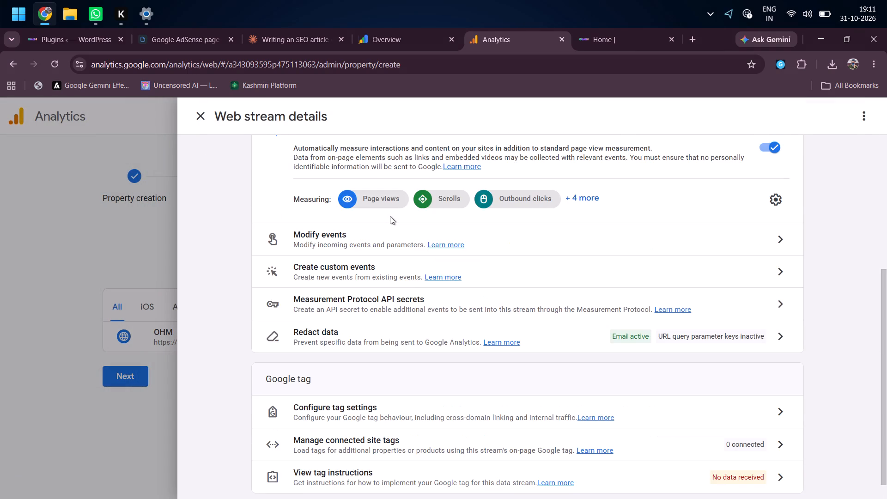
scroll(390, 216, "up", 10)
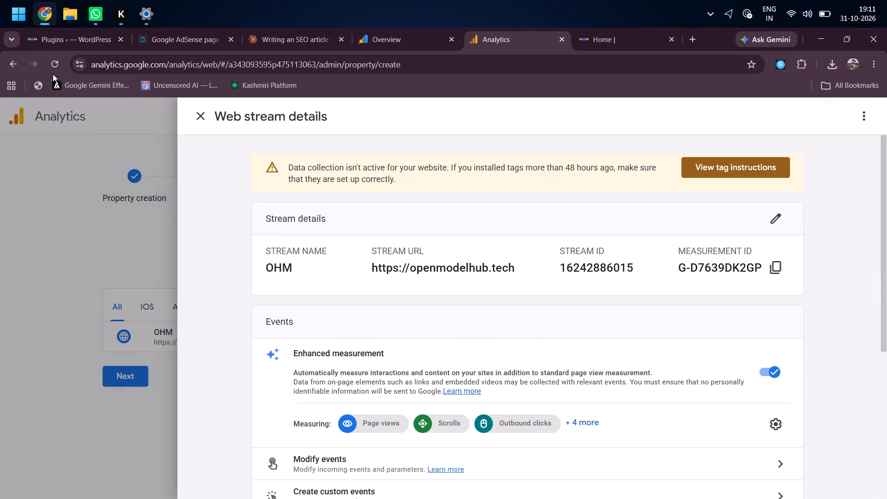
left_click(57, 63)
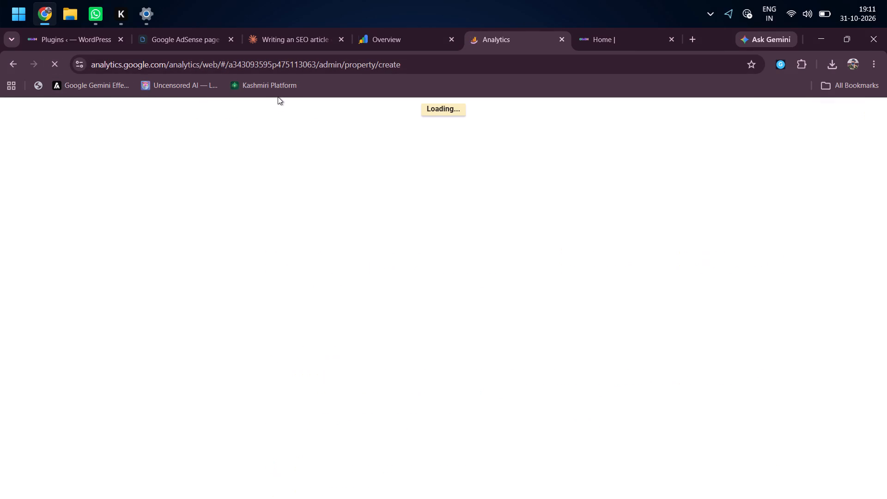
Search the WordPress plugin directory for RANKMATH and install the Rank Math SEO plugin.
left_click(89, 51)
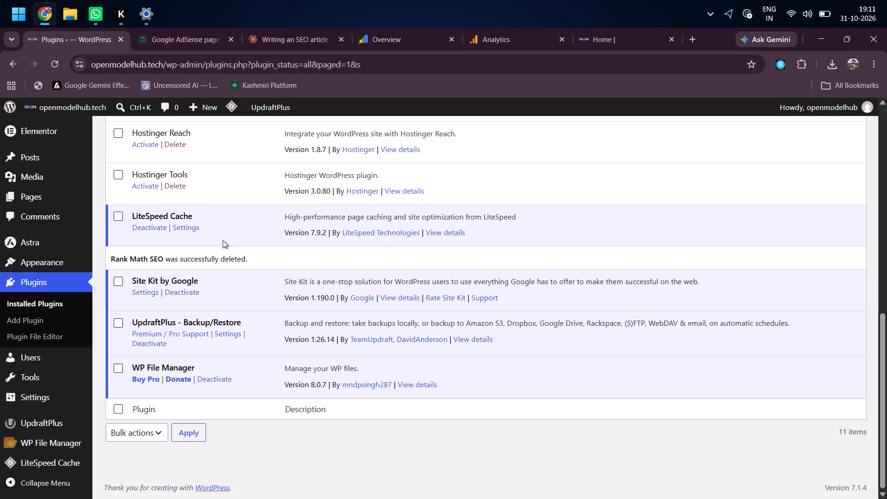
scroll(223, 240, "up", 9)
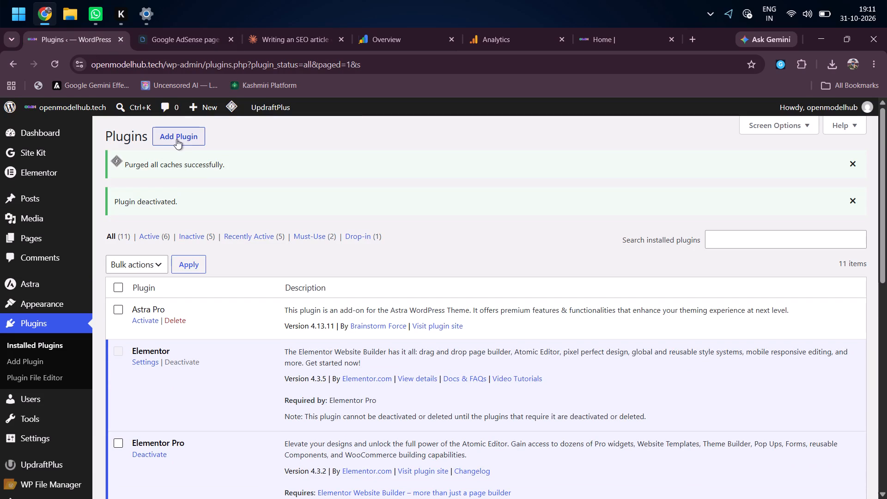
left_click(186, 138)
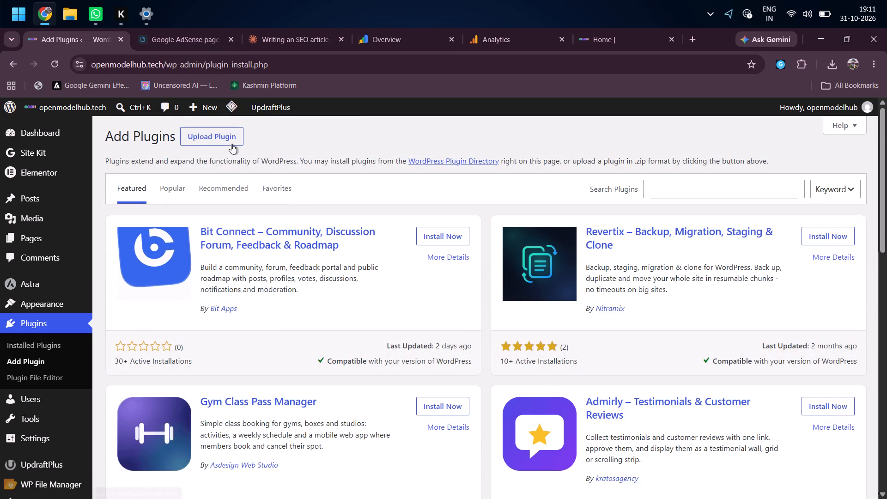
left_click(667, 195)
type("RA")
type("NKMATH")
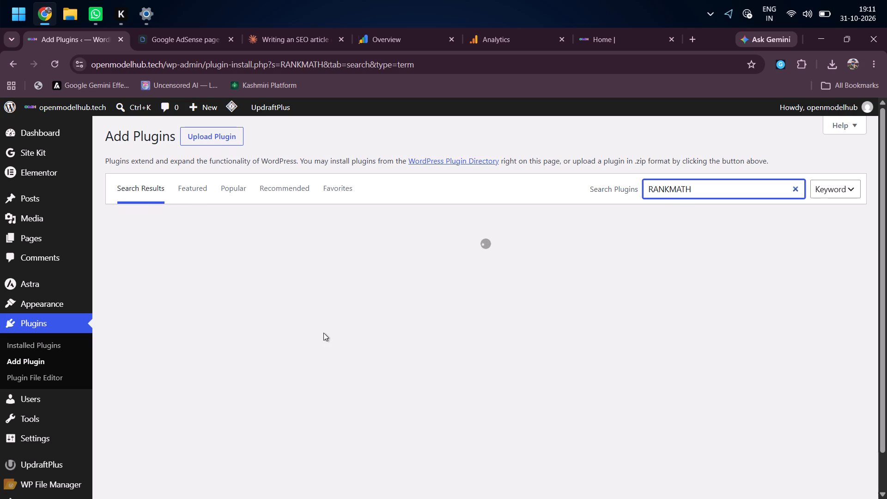
left_click(452, 261)
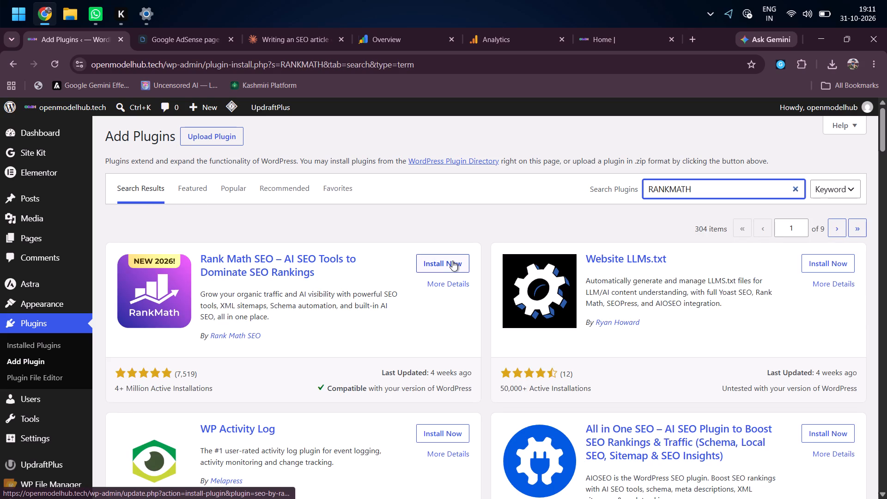
Leave the blank Create a property form in Analytics and go back to the Admin page.
left_click(508, 43)
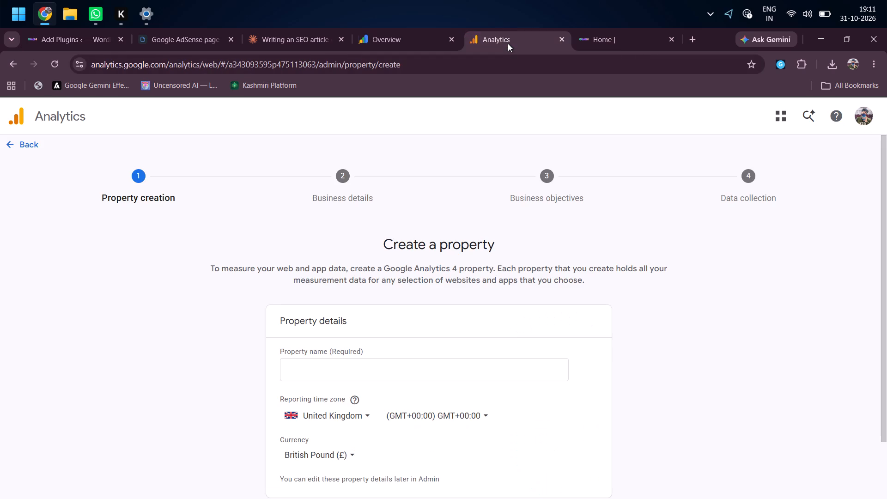
scroll(502, 264, "right", 2)
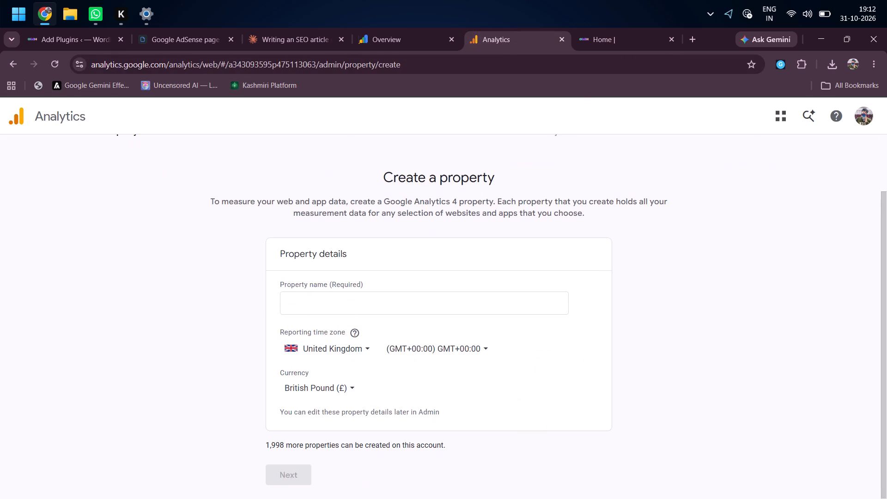
scroll(502, 264, "right", 1)
left_click(15, 153)
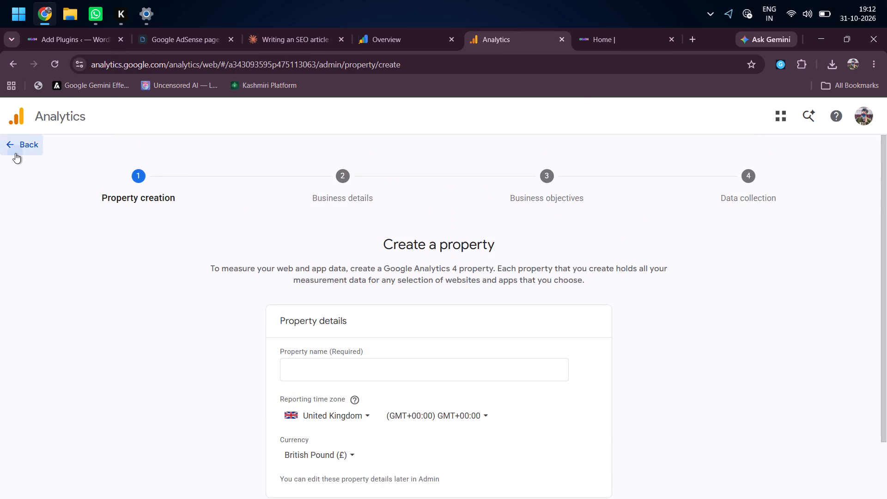
left_click(24, 115)
left_click(23, 116)
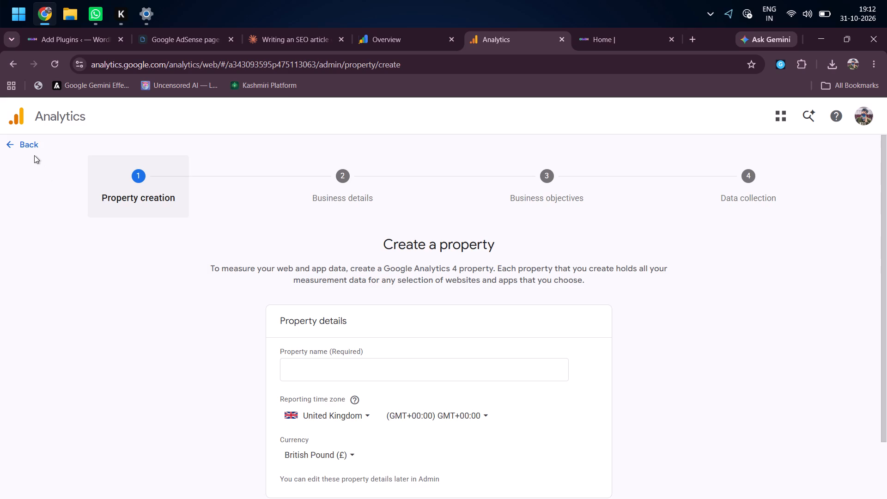
left_click(25, 148)
left_click(505, 330)
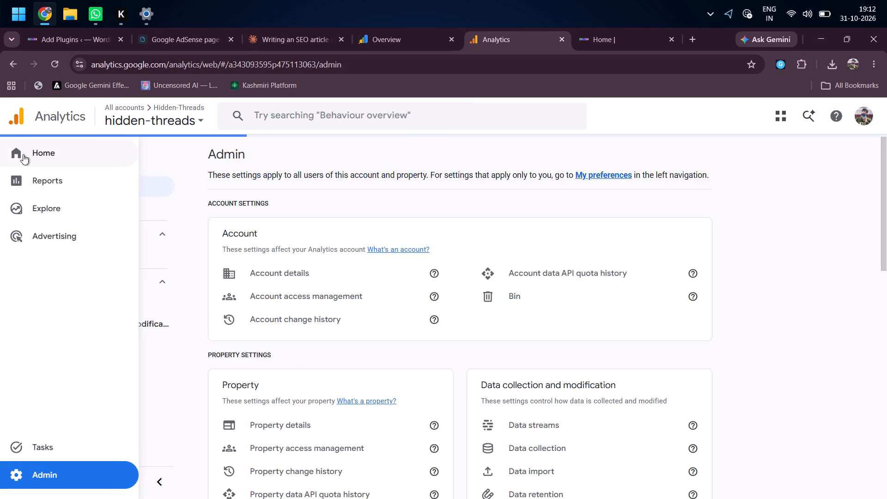
Switch Analytics to the openmodelhub.tech property in the OPEN MODEL HUB account and open its Home page.
left_click(170, 113)
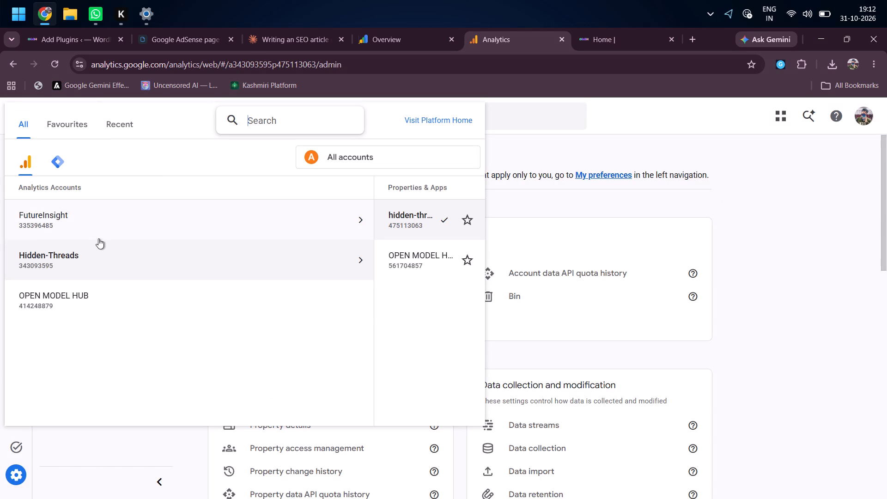
left_click(76, 301)
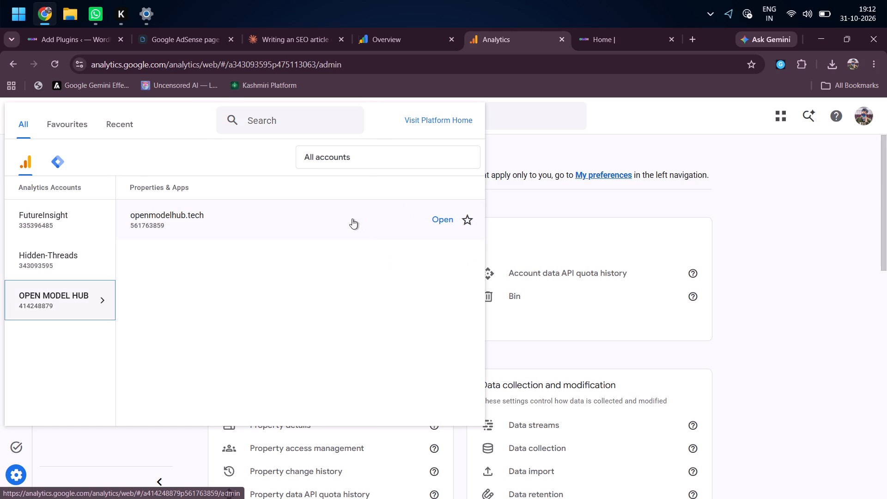
left_click(447, 223)
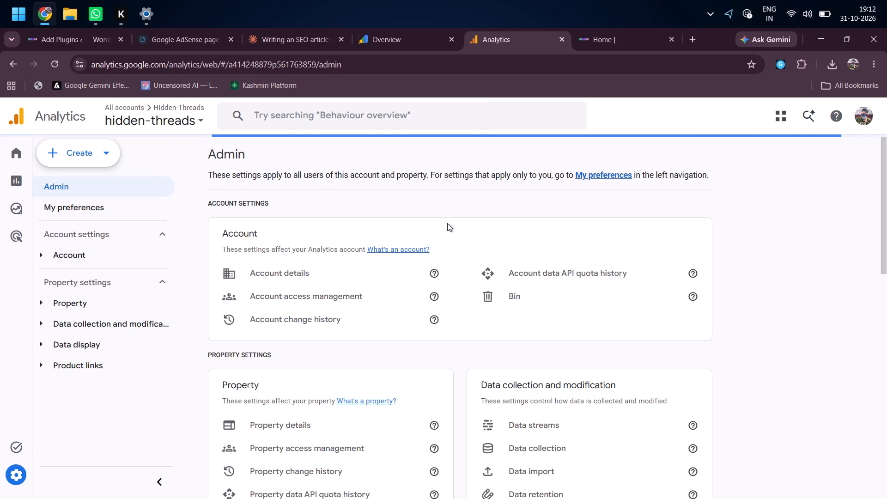
left_click(24, 147)
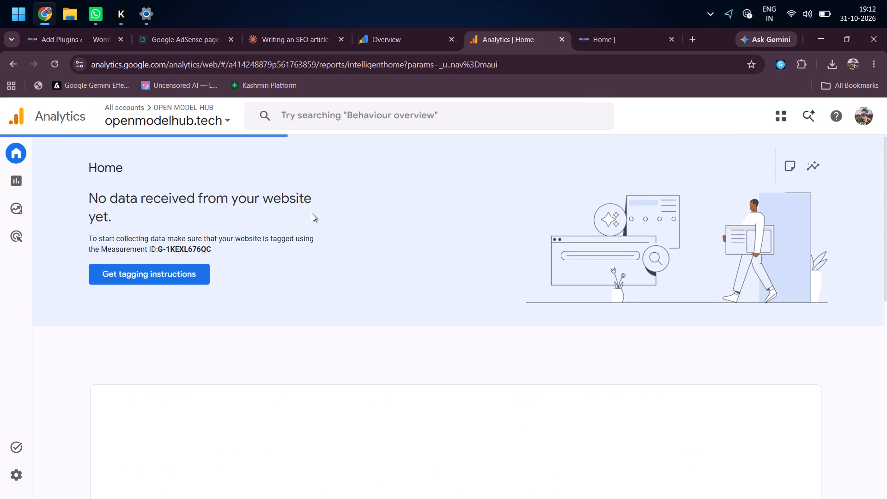
Examine the property's Home page, including the user activity cards and the data quality details of the Active users card.
scroll(312, 213, "down", 1)
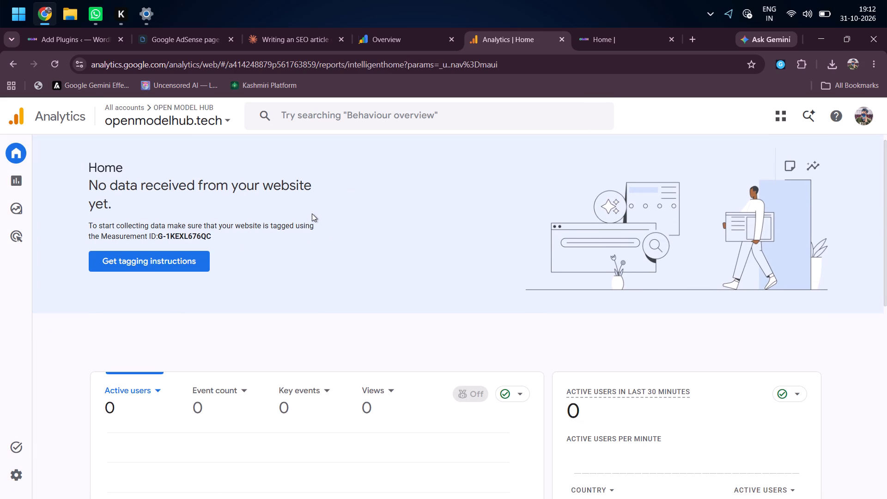
scroll(312, 213, "down", 3)
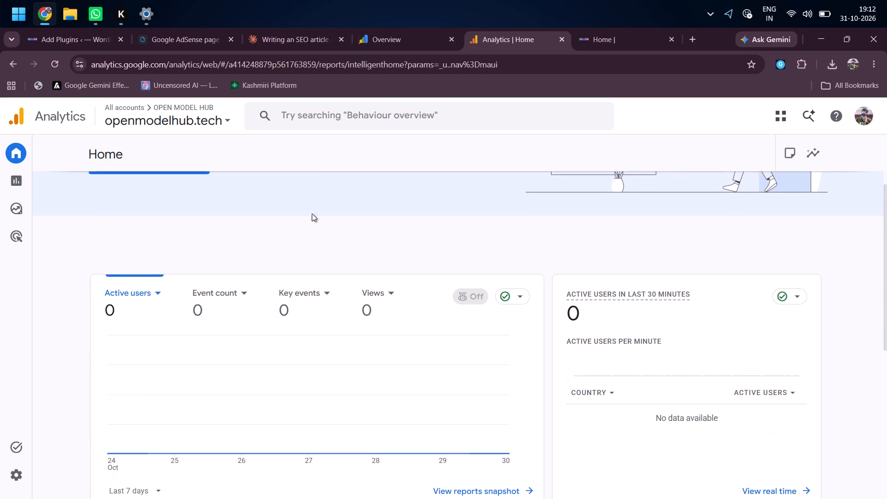
scroll(312, 213, "down", 11)
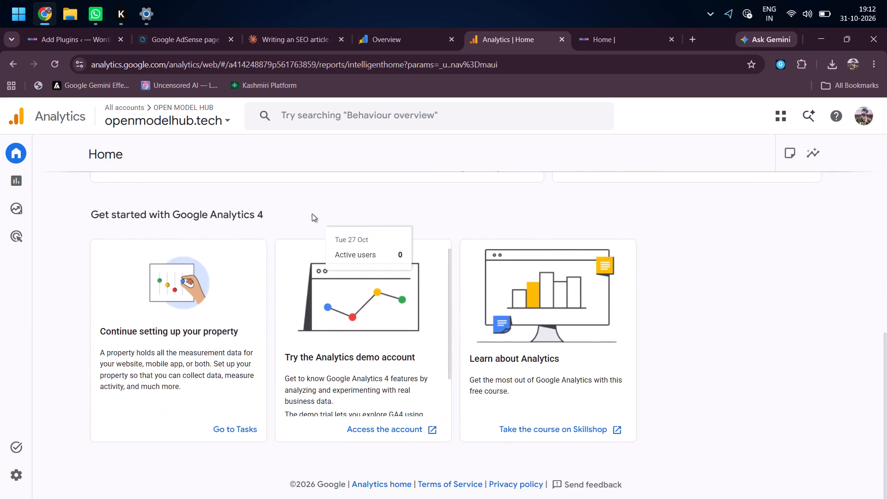
scroll(312, 213, "up", 7)
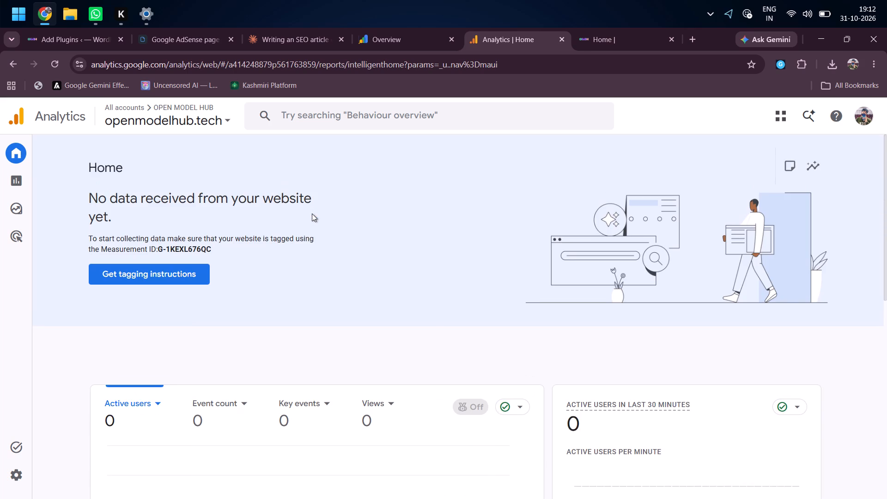
left_click(513, 406)
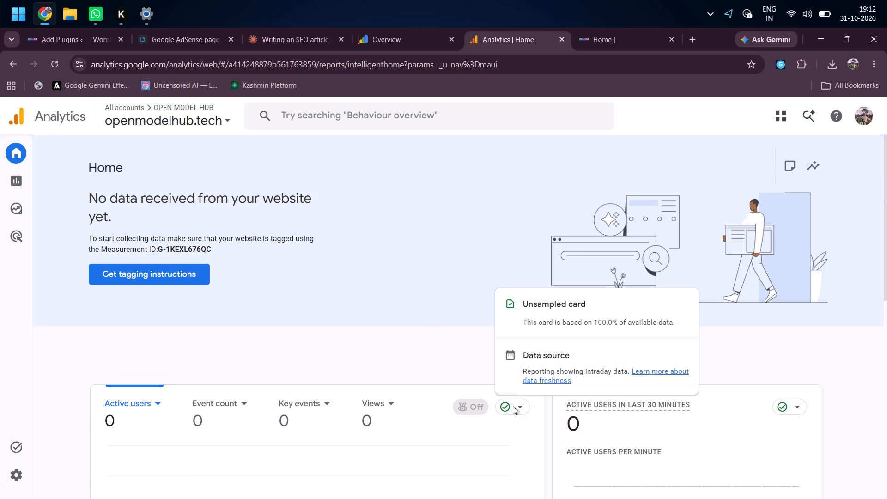
left_click(426, 287)
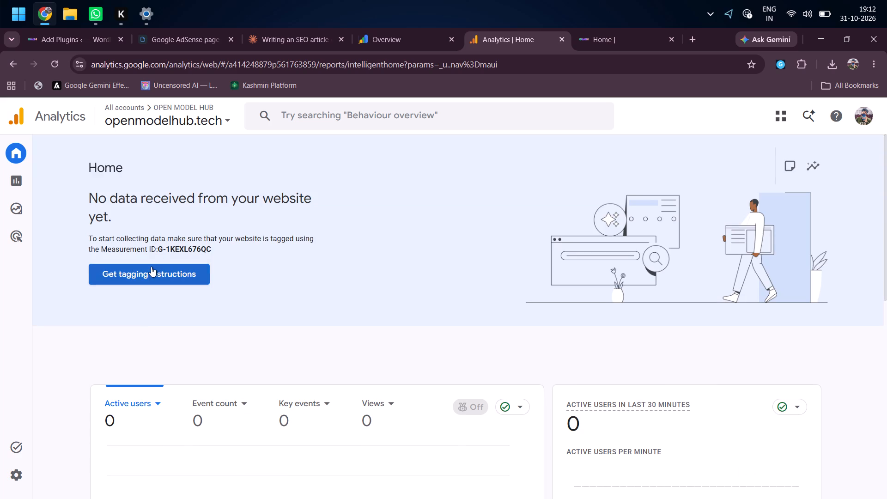
Check the Search Console overview for openmodelhub.tech and go to the SEO article conversation.
left_click(406, 31)
left_click(291, 53)
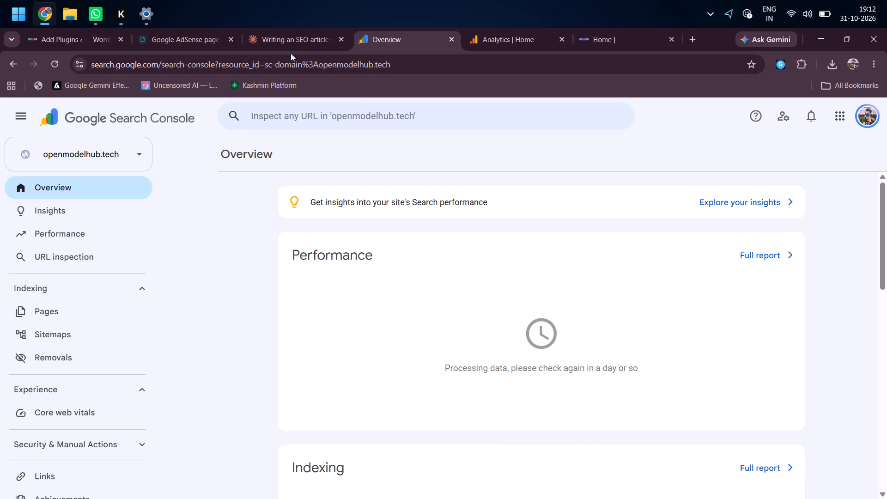
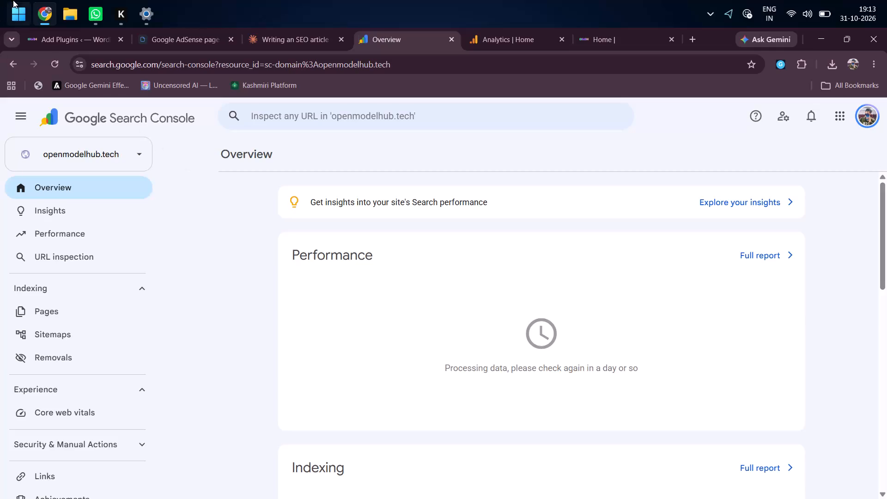
Activate the Rank Math SEO plugin on the openmodelhub.tech WordPress site.
left_click(89, 45)
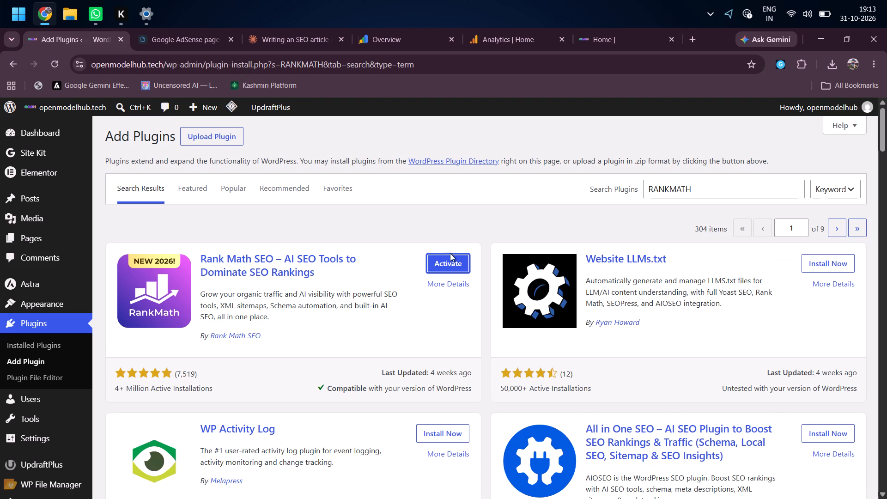
left_click(450, 253)
left_click(445, 262)
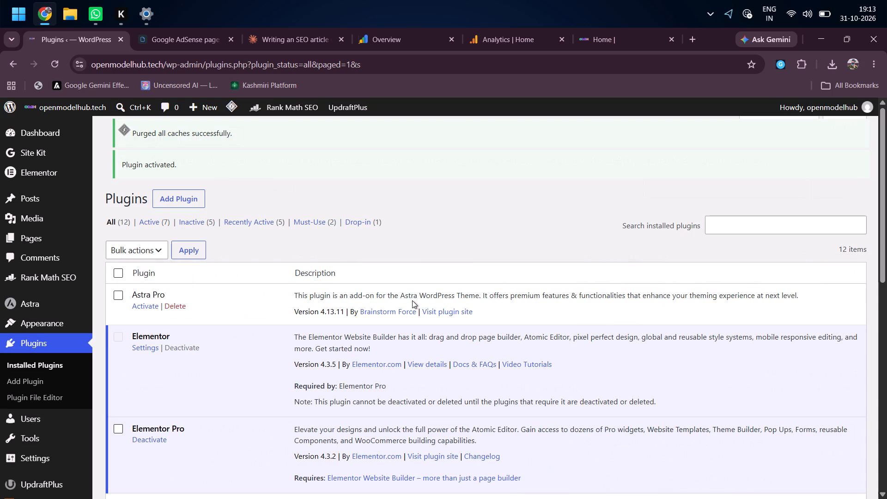
Open the Sitemap module's settings in Rank Math SEO and view the site's sitemap_index.xml.
left_click(63, 279)
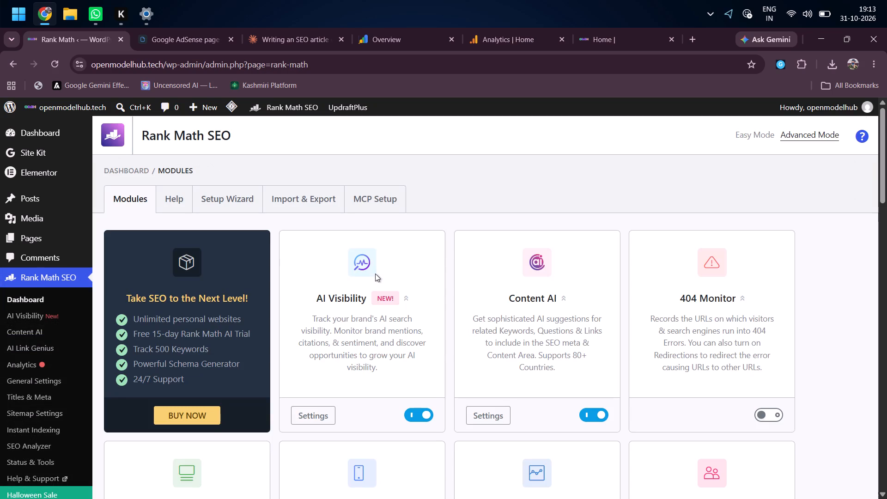
scroll(375, 274, "up", 1)
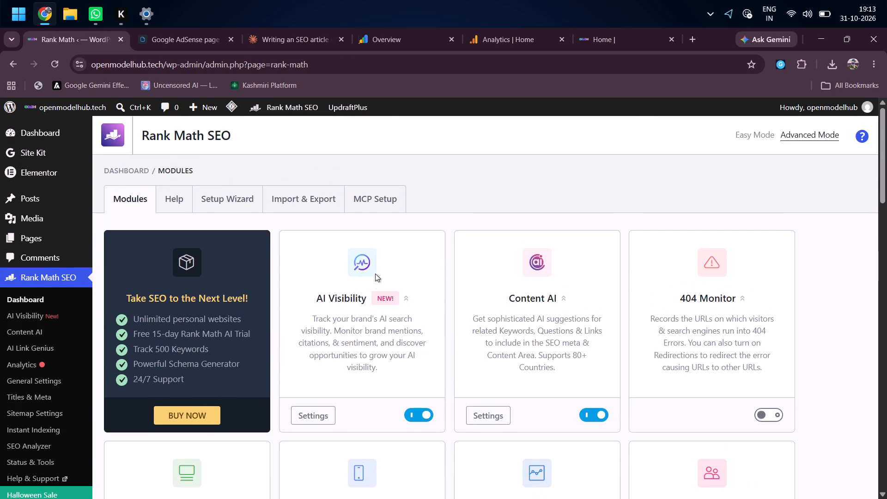
scroll(375, 274, "down", 7)
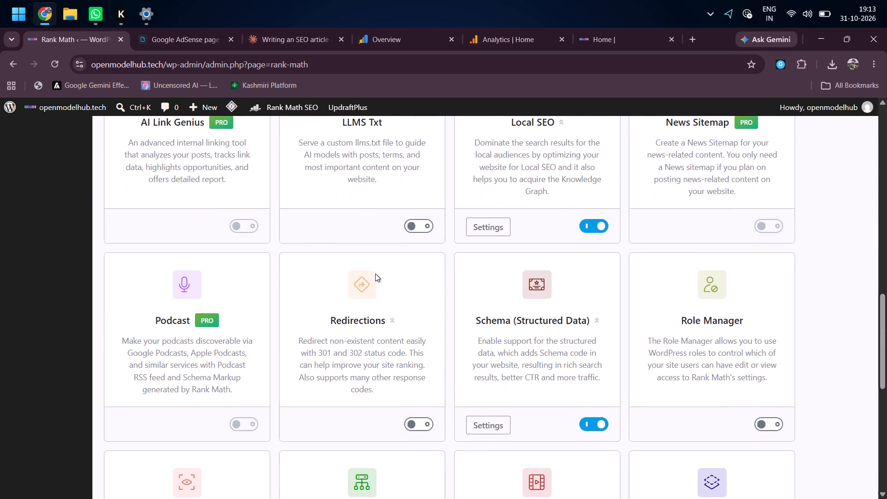
scroll(375, 274, "down", 6)
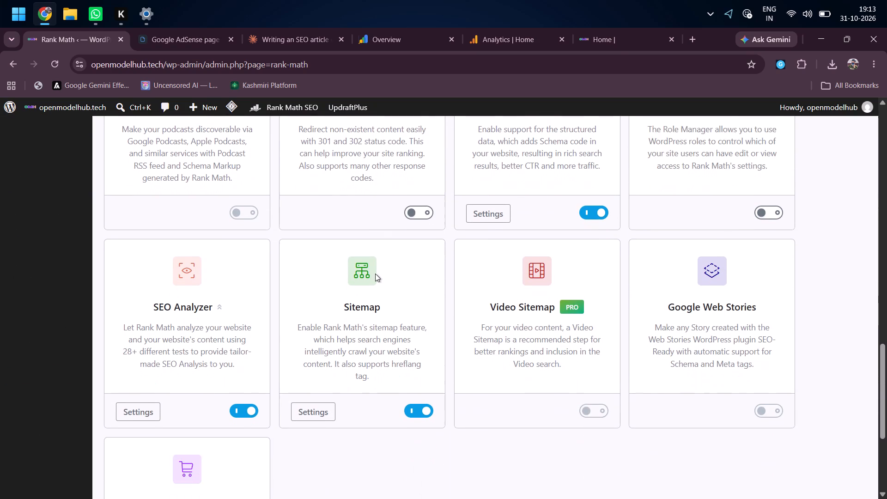
scroll(375, 274, "down", 1)
left_click(312, 372)
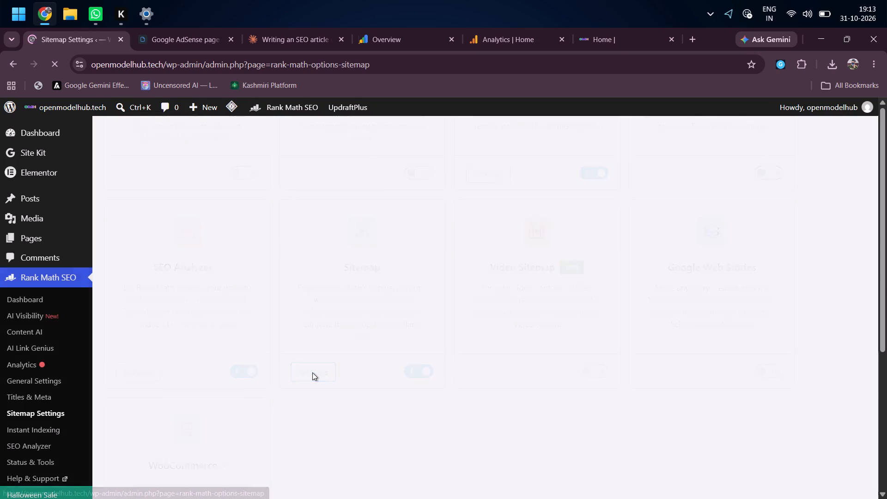
scroll(312, 372, "down", 1)
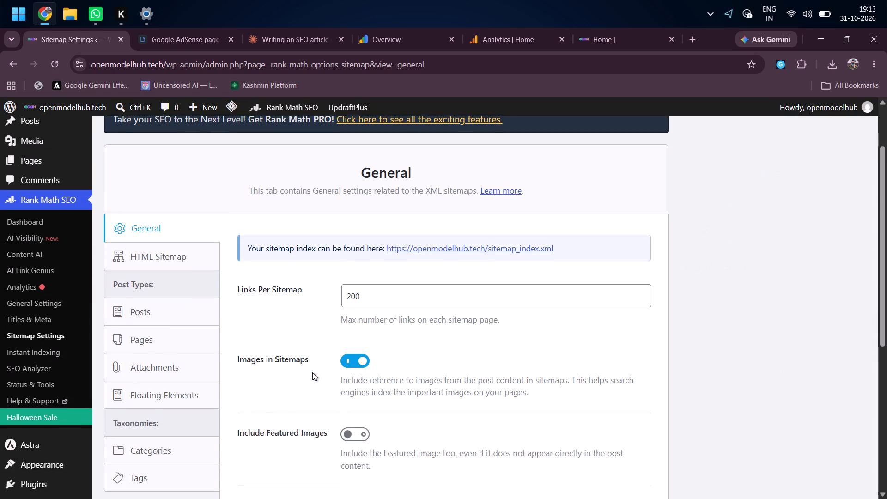
scroll(312, 372, "down", 3)
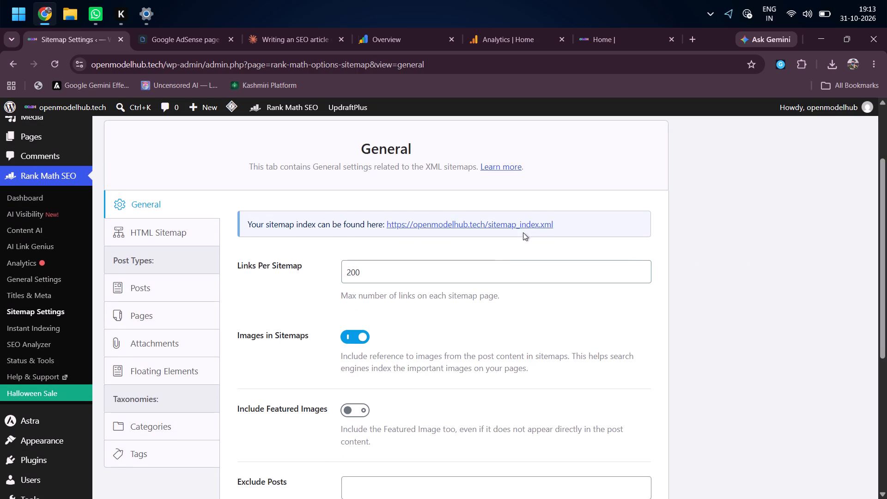
left_click(529, 229)
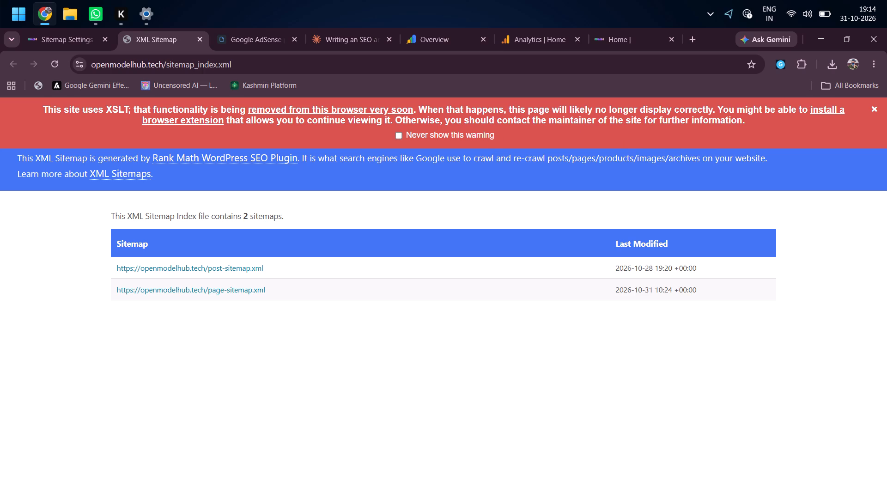
Dismiss the XSLT warning on the XML sitemap page and set it to never show again.
left_click(395, 135)
left_click(876, 109)
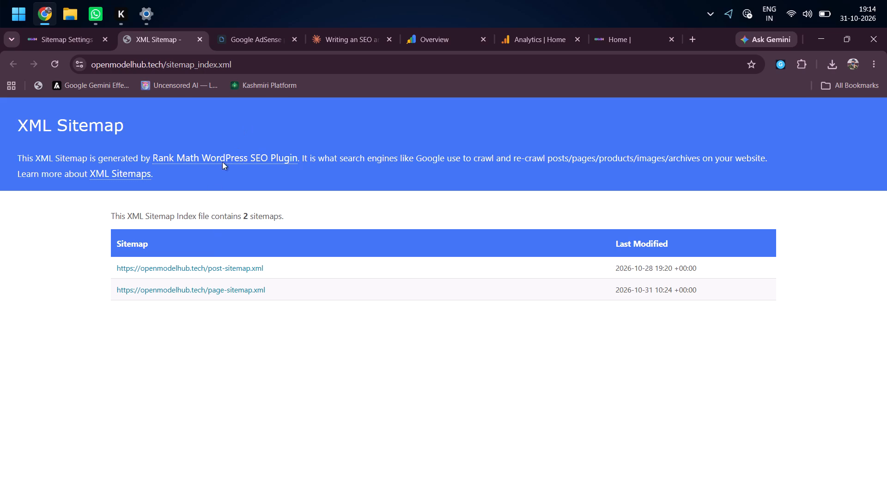
Copy the sitemap index address and open the Sitemaps page for openmodelhub.tech in Search Console.
left_click(245, 67)
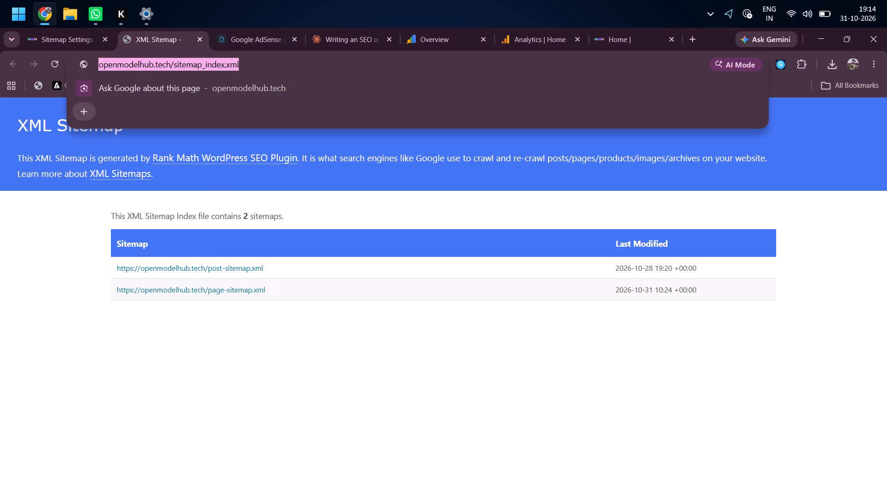
key("ctrl+c")
left_click(255, 35)
left_click(336, 50)
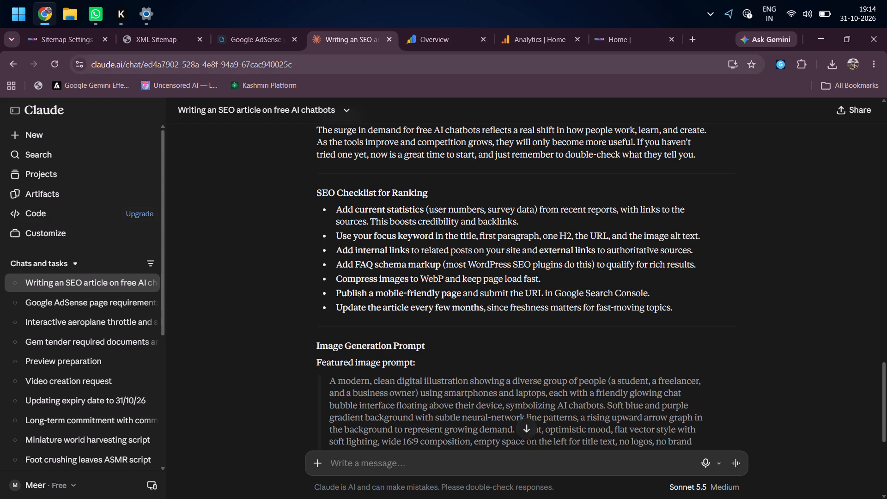
left_click(439, 47)
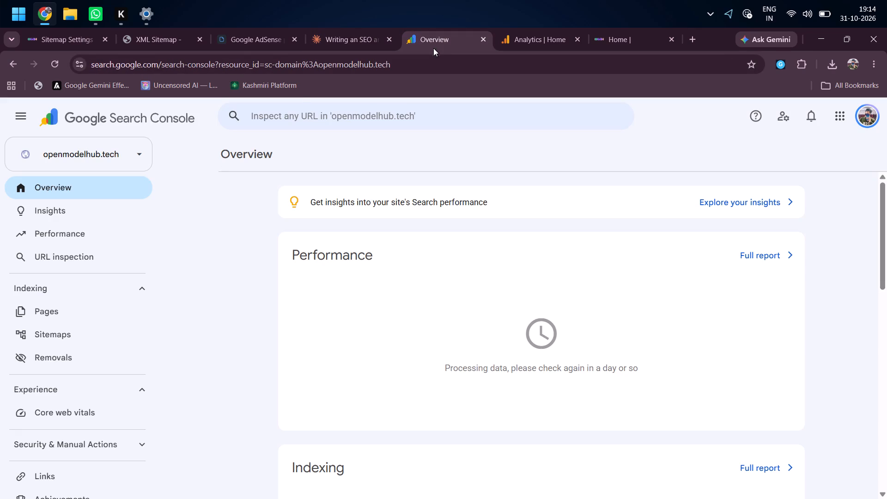
left_click(97, 342)
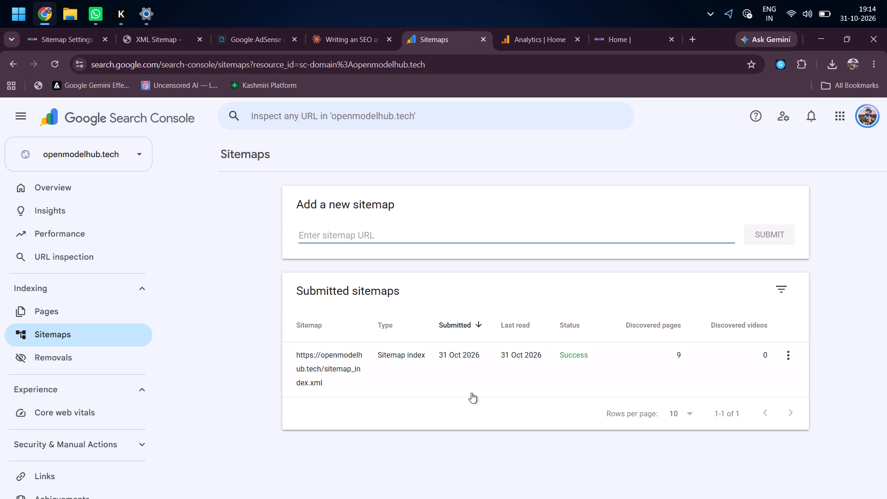
Examine the details of the submitted sitemap_index.xml and its page-sitemap.xml, and return to the Sitemaps page.
left_click(683, 355)
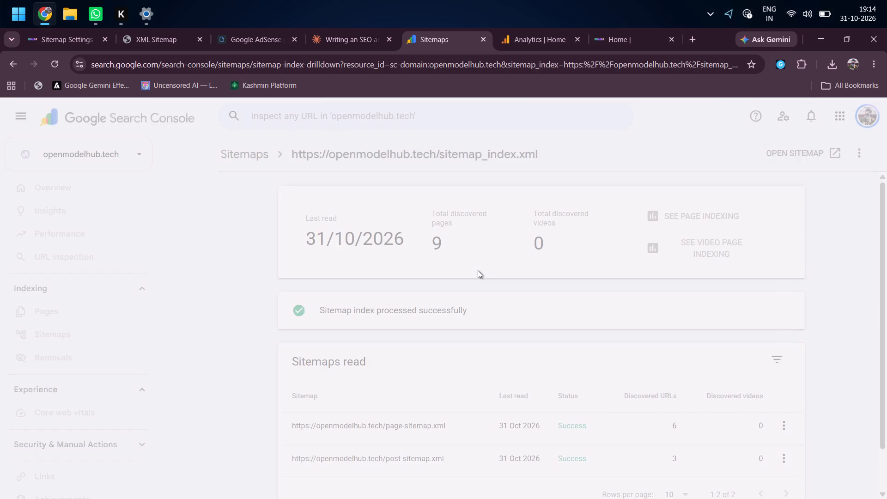
scroll(478, 270, "down", 3)
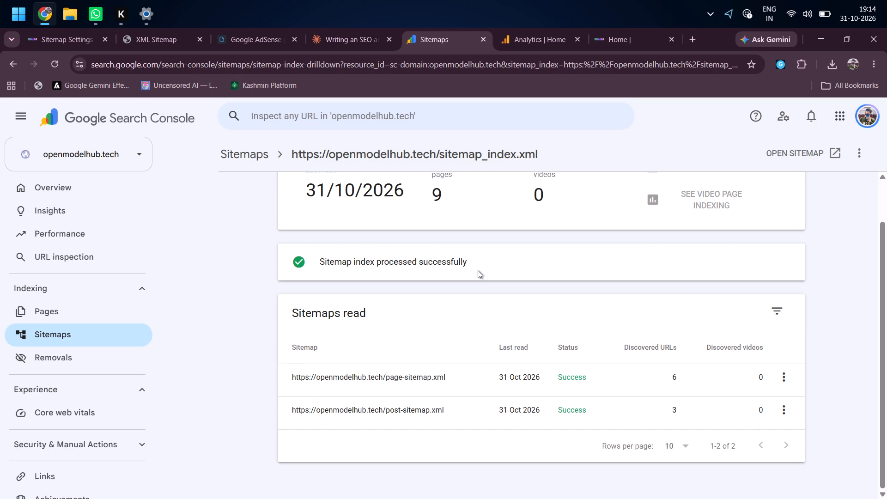
scroll(478, 270, "up", 4)
scroll(478, 270, "down", 4)
left_click(352, 381)
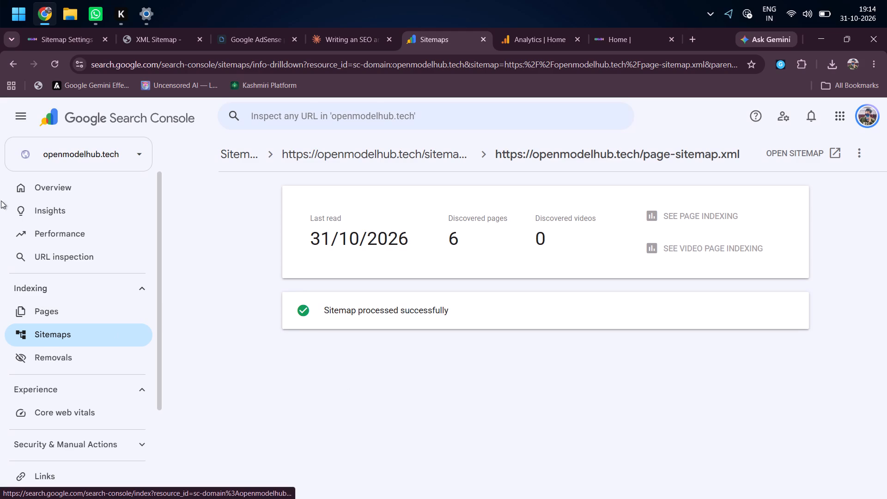
left_click(49, 188)
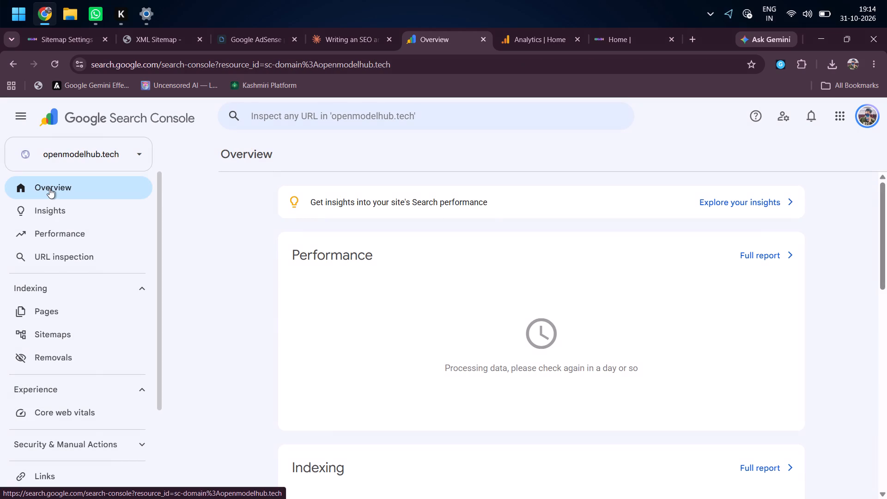
left_click(67, 334)
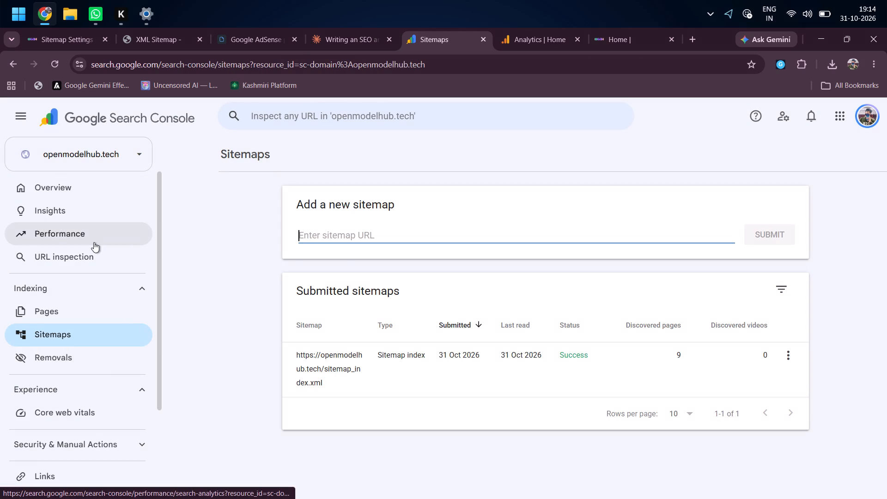
Close the XML sitemap page and return from Rank Math's sitemap settings to its Modules dashboard.
left_click(143, 48)
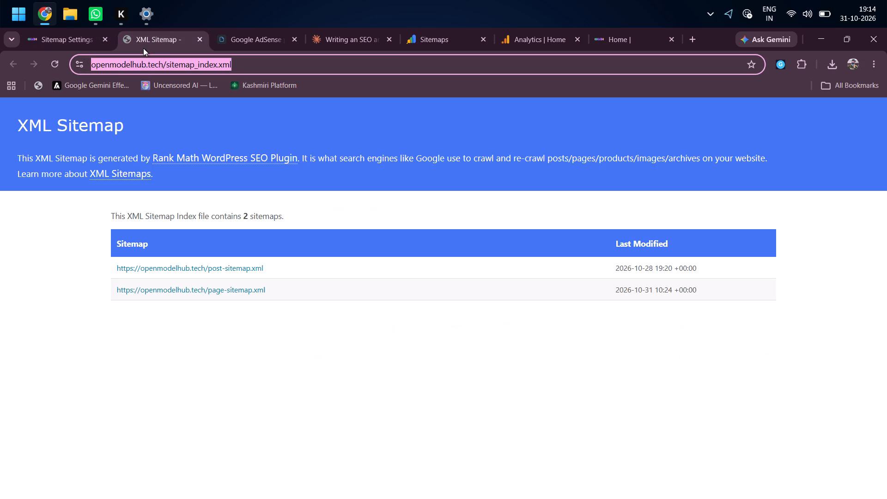
left_click(198, 40)
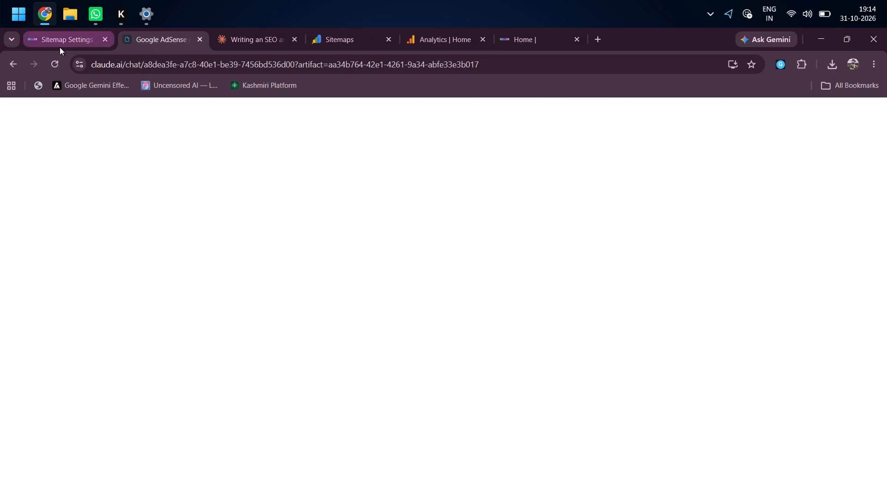
left_click(60, 47)
scroll(324, 312, "down", 1)
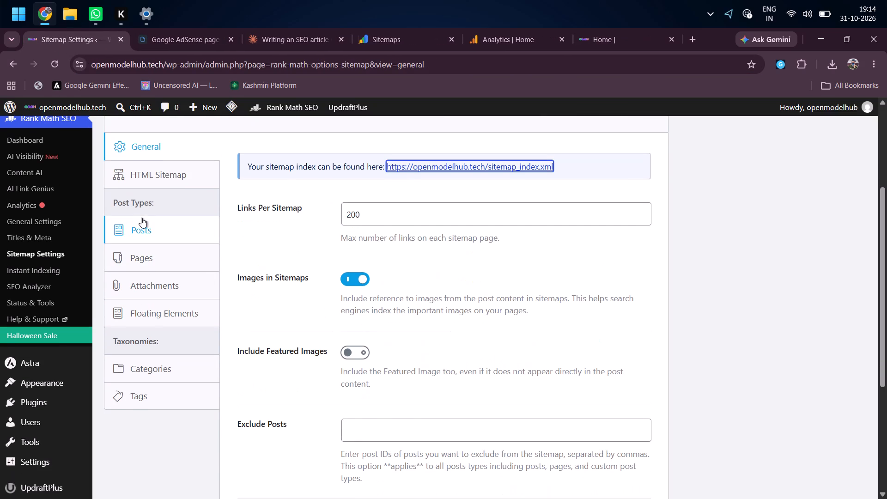
scroll(42, 242, "up", 2)
left_click(54, 218)
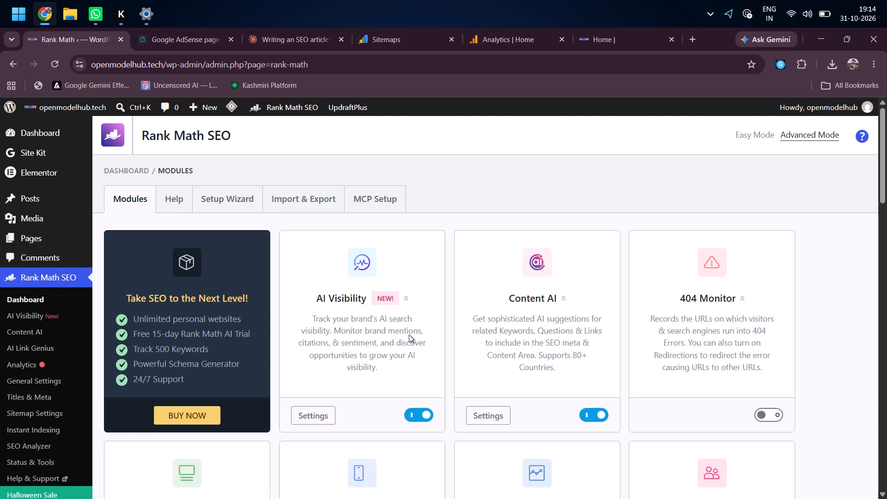
Connect openmodelhub.tech to the Rank Math account from the AI Visibility settings, activating the Rank Math Free Plan.
scroll(409, 335, "down", 1)
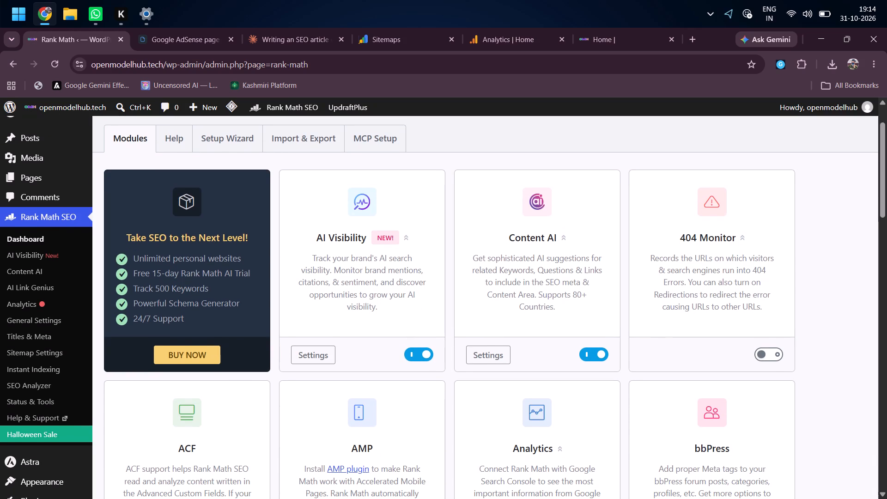
left_click(314, 356)
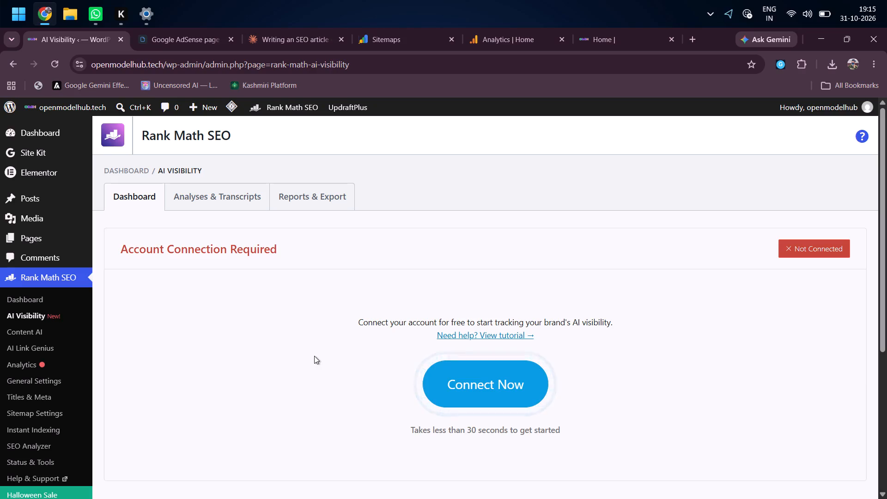
left_click(490, 405)
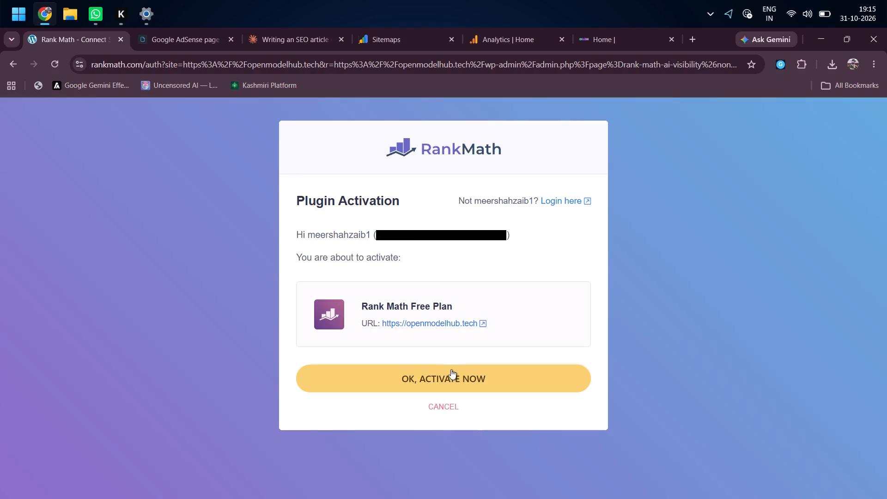
left_click(453, 371)
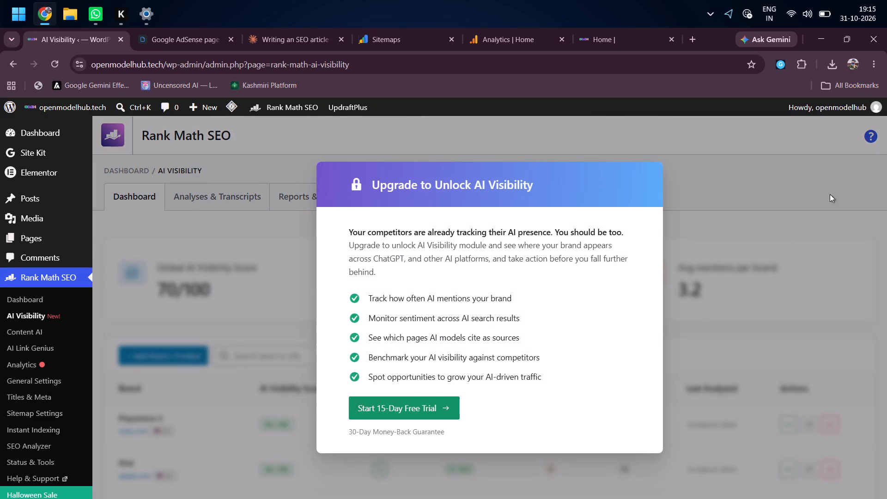
Leave the AI Visibility upgrade offer and look over the modules on the Rank Math dashboard.
left_click(850, 175)
left_click(42, 296)
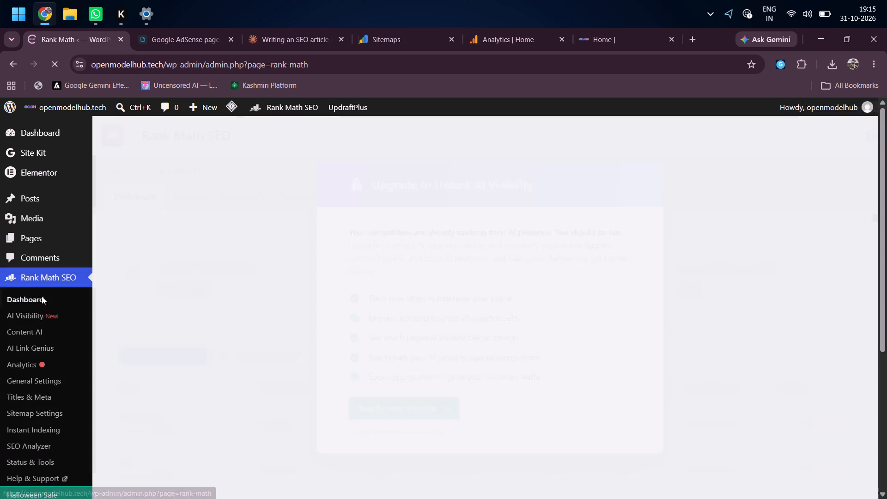
scroll(369, 353, "down", 1)
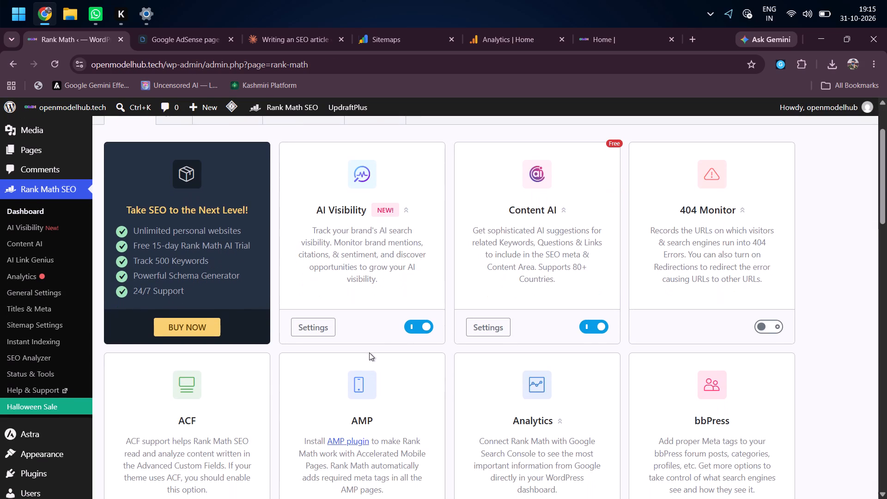
scroll(369, 353, "down", 1)
scroll(369, 353, "right", 1)
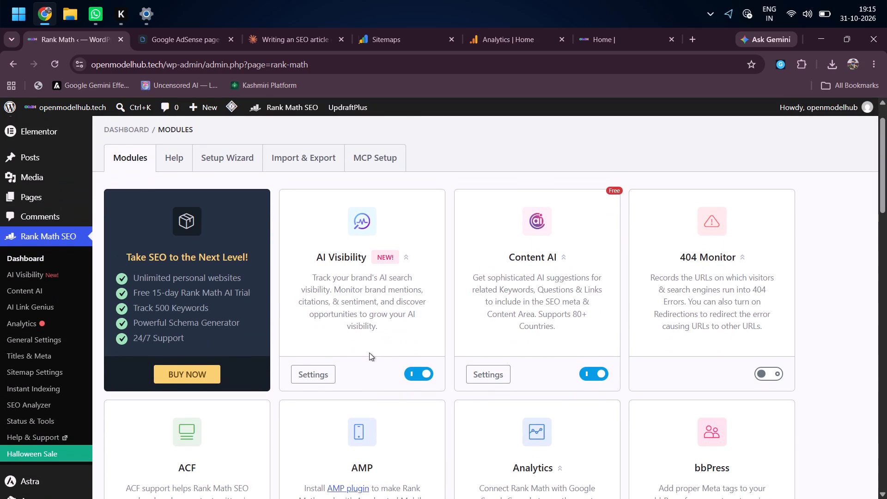
Enable the 404 Monitor module on the Rank Math dashboard.
scroll(369, 353, "right", 1)
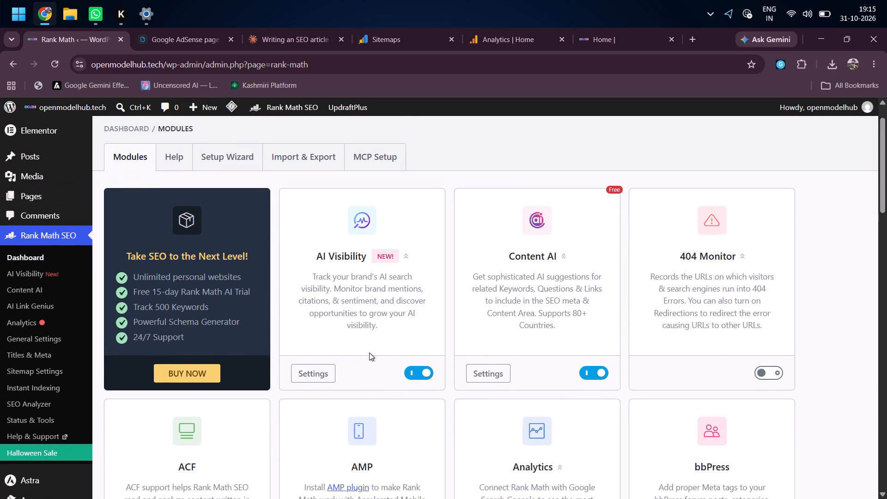
scroll(369, 353, "right", 1)
scroll(369, 353, "down", 1)
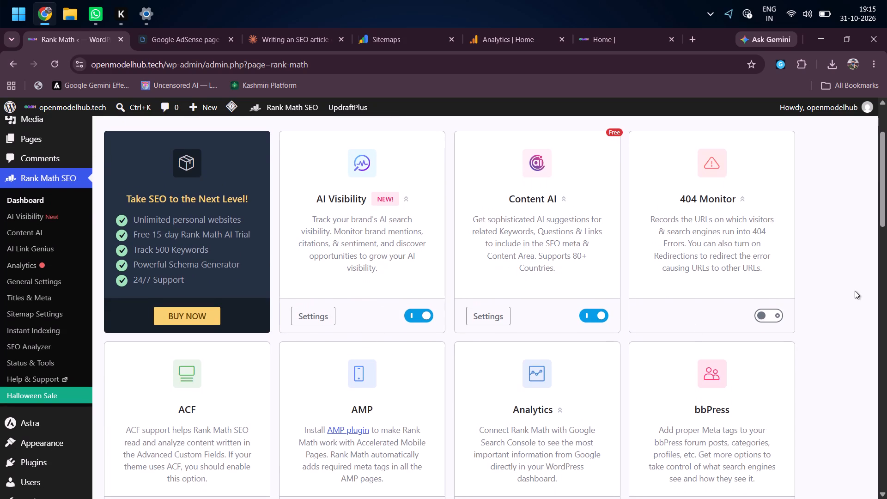
left_click(768, 316)
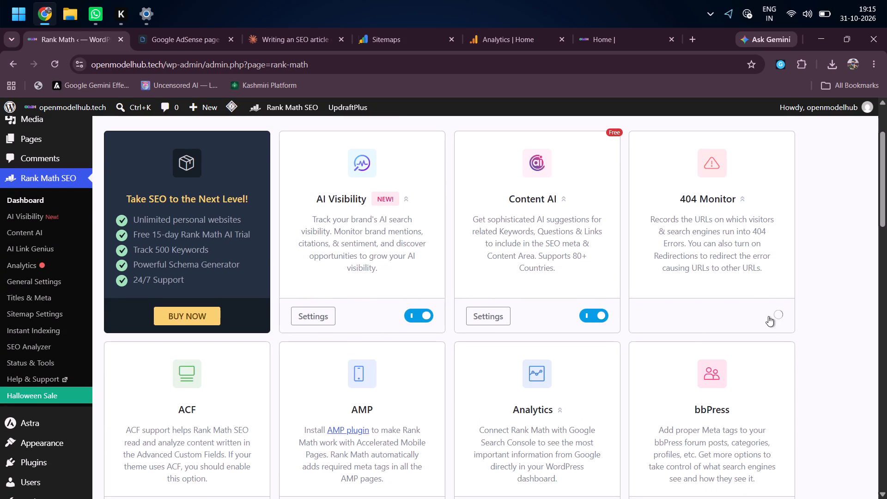
Look through the Rank Math modules and open the Instant Indexing module's settings to view its Submit URLs page.
scroll(533, 365, "down", 3)
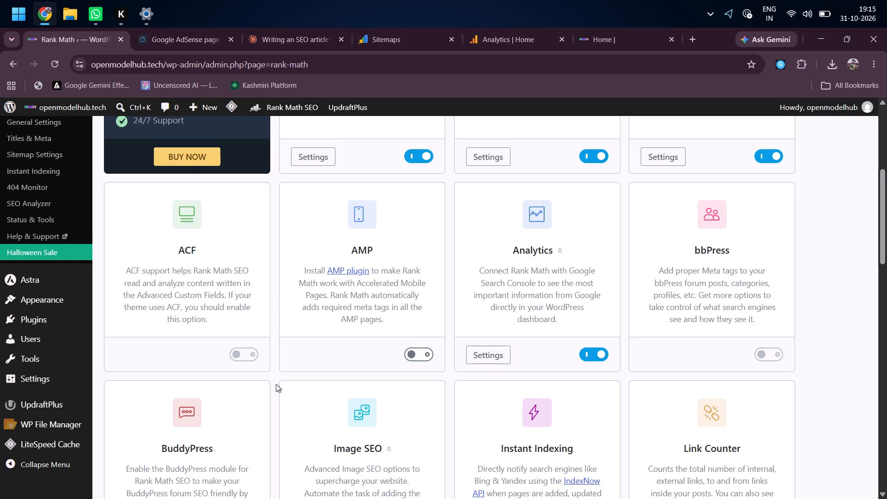
scroll(276, 384, "down", 5)
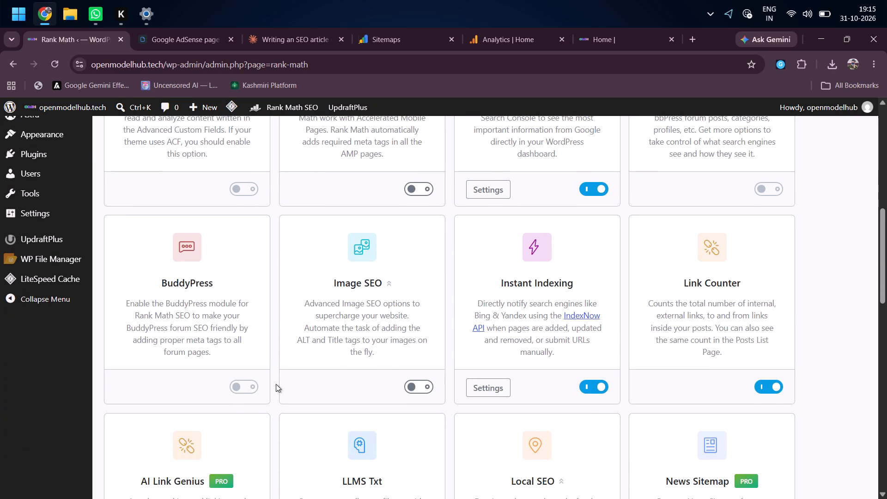
scroll(276, 384, "down", 1)
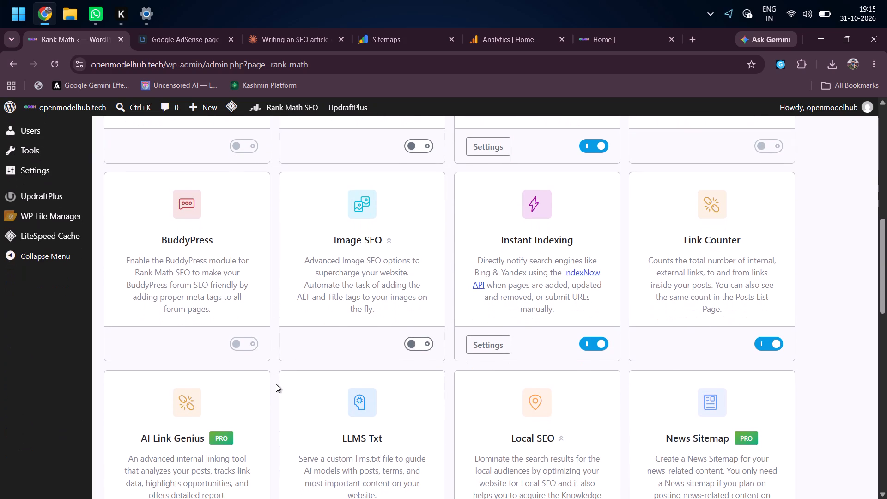
left_click(492, 346)
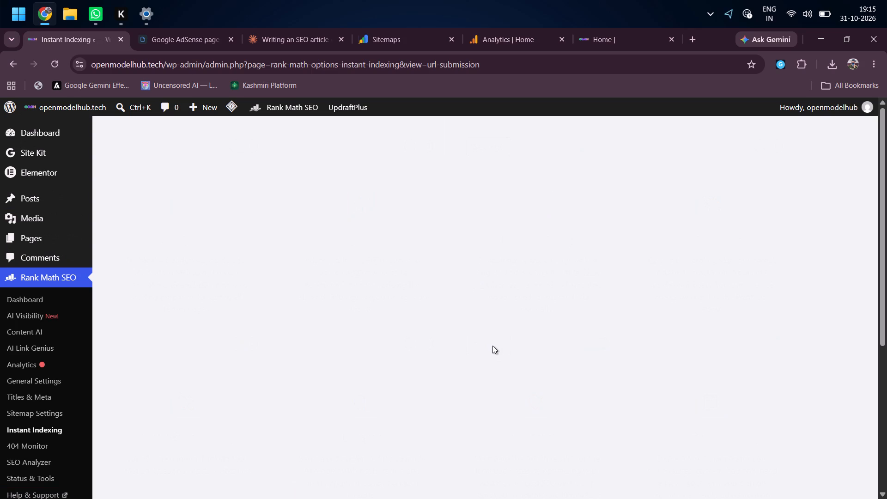
scroll(492, 346, "down", 2)
scroll(0, 455, "down", 2)
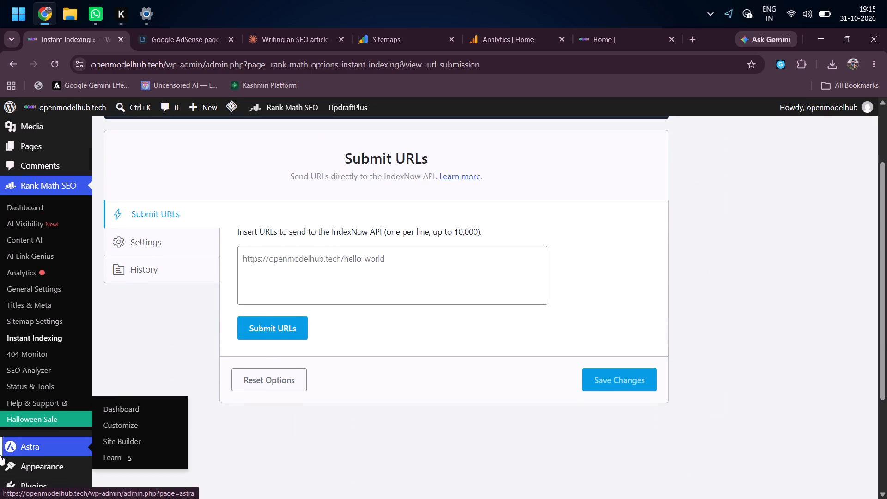
Examine the WordPress Reading and Permalink settings, and return to Rank Math's Instant Indexing page.
scroll(0, 455, "down", 2)
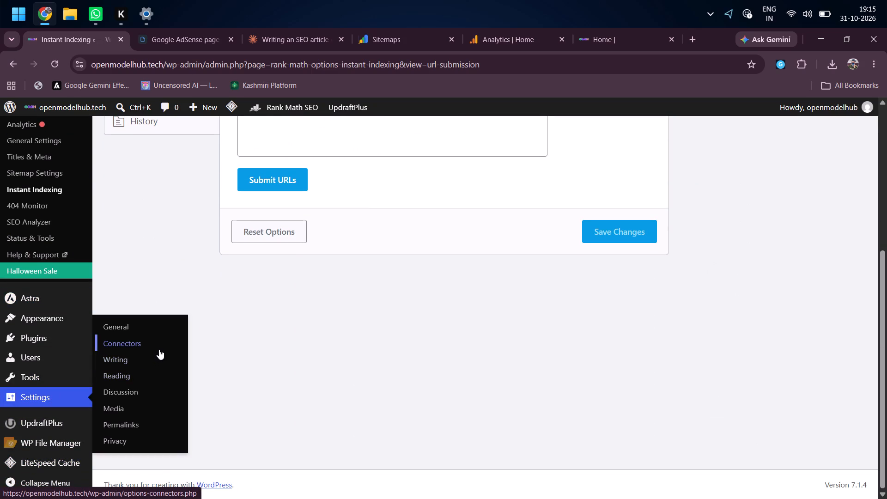
left_click(149, 381)
scroll(149, 381, "down", 3)
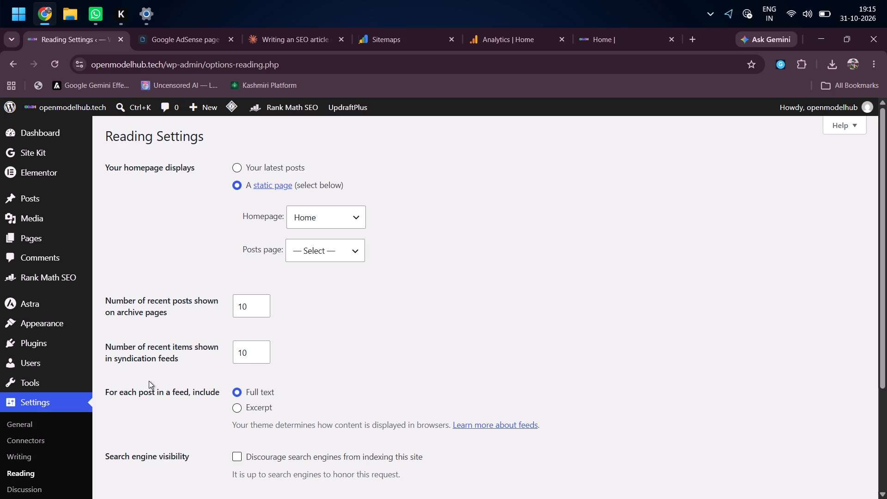
scroll(149, 381, "down", 5)
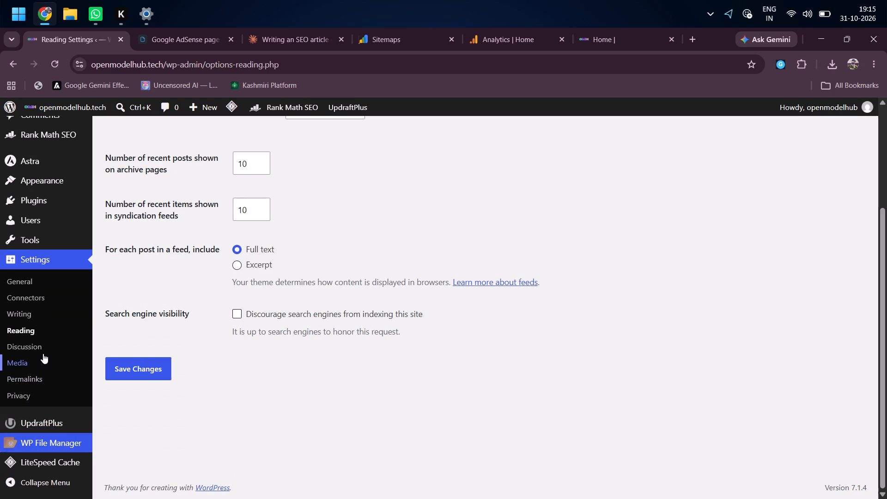
left_click(38, 376)
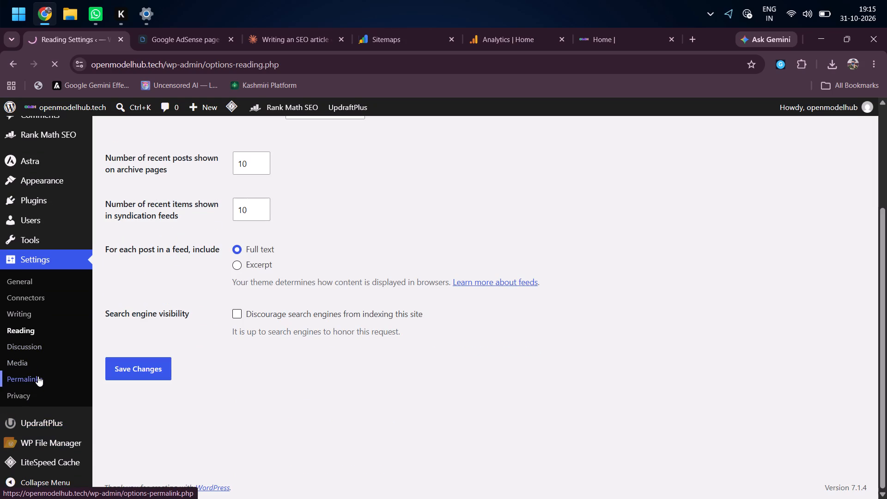
scroll(242, 397, "down", 1)
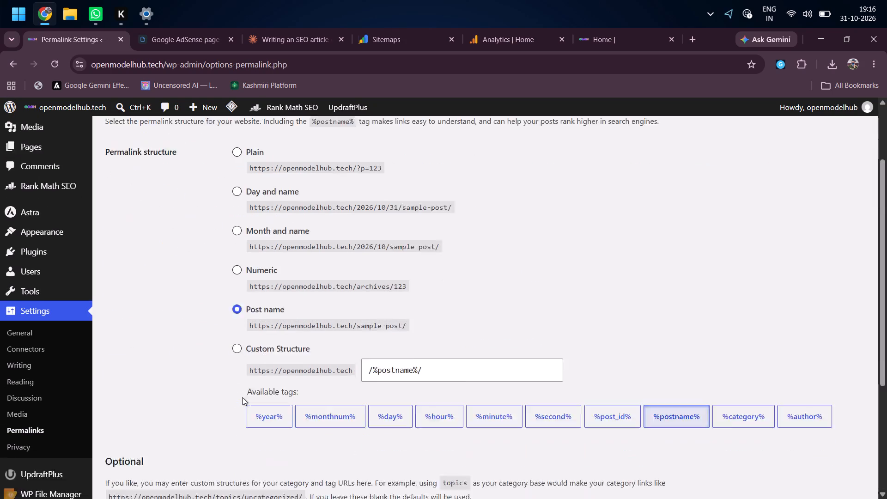
scroll(242, 397, "down", 2)
scroll(242, 397, "up", 3)
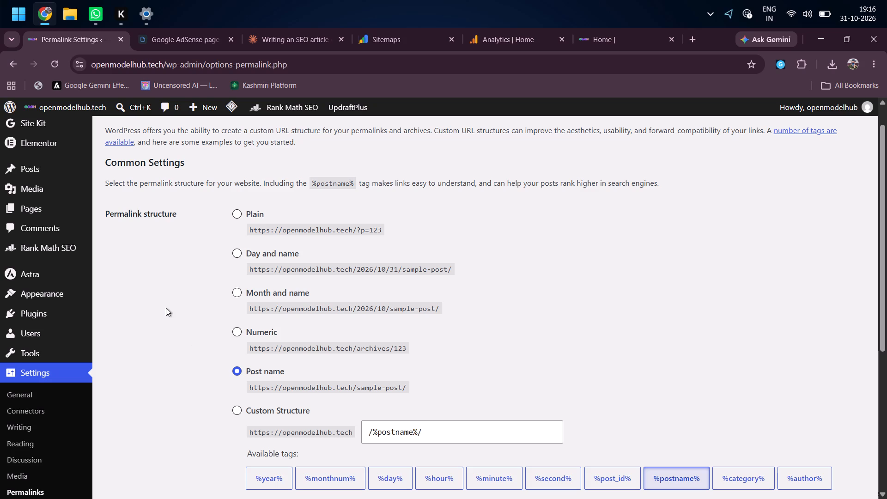
scroll(166, 308, "up", 2)
scroll(166, 308, "down", 5)
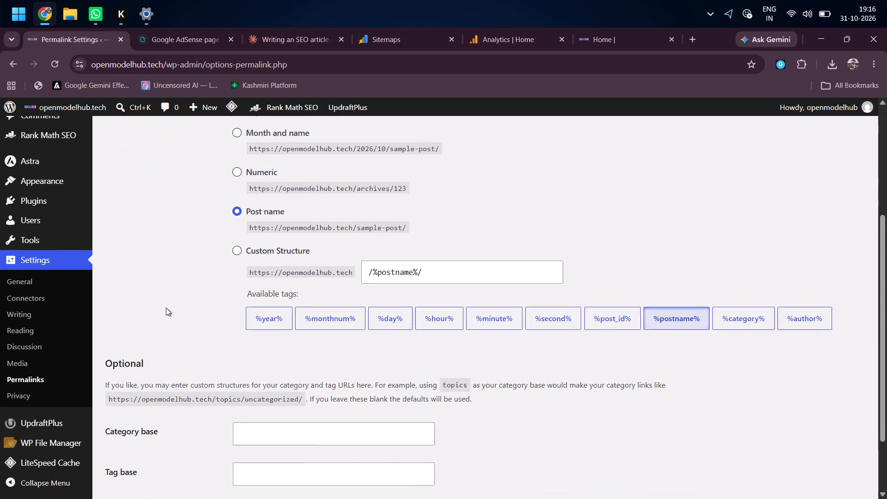
scroll(166, 308, "up", 9)
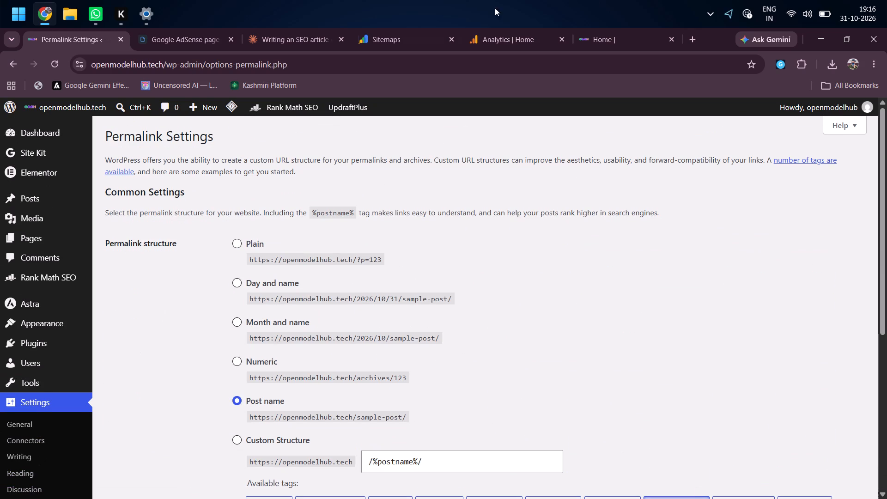
left_click(10, 66)
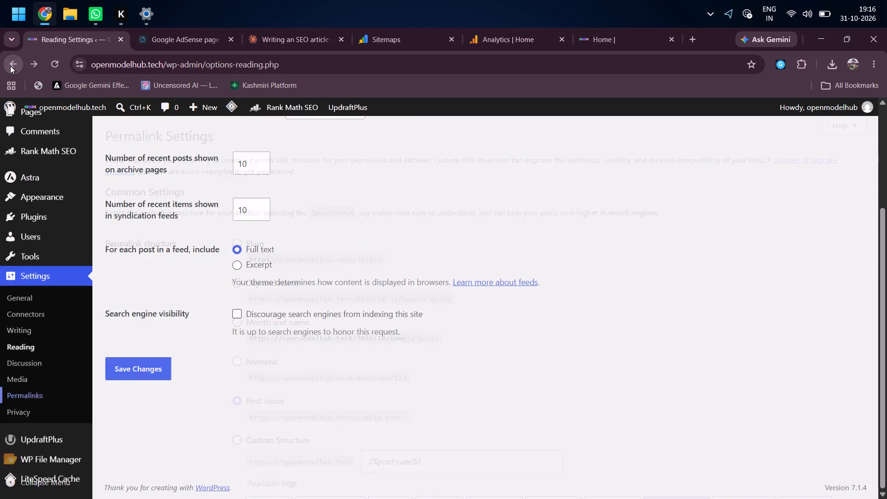
left_click(10, 66)
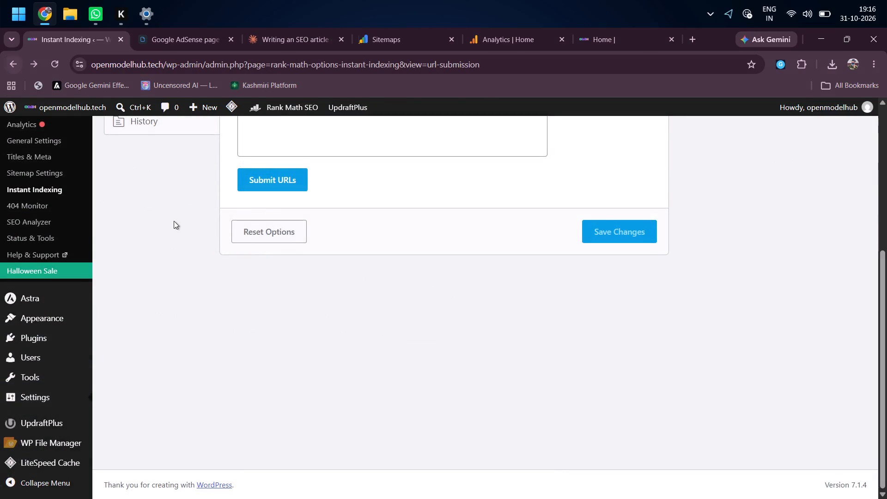
Review the Instant Indexing settings for auto-submitted post types and the API key, and view the submission history.
scroll(174, 221, "up", 5)
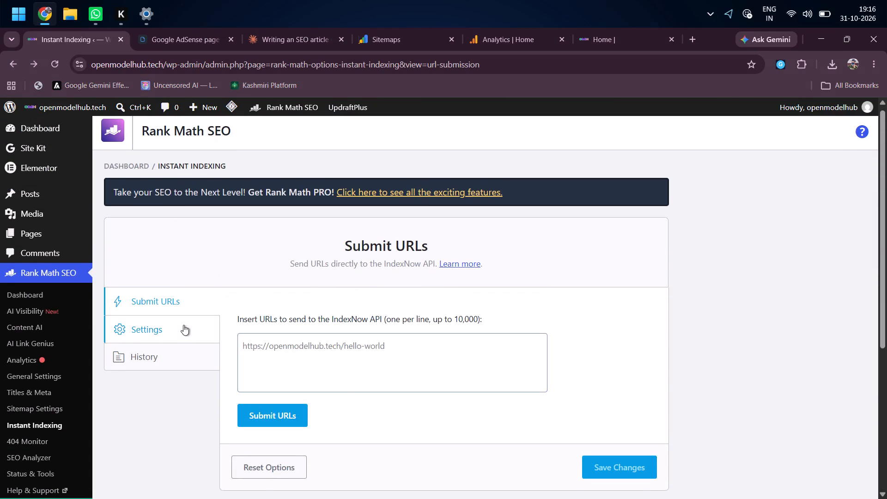
left_click(183, 325)
scroll(338, 383, "down", 1)
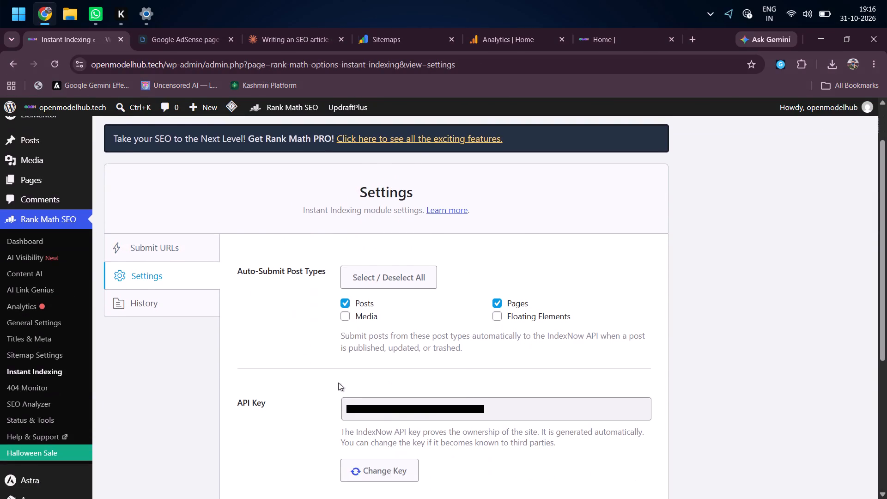
scroll(338, 383, "down", 3)
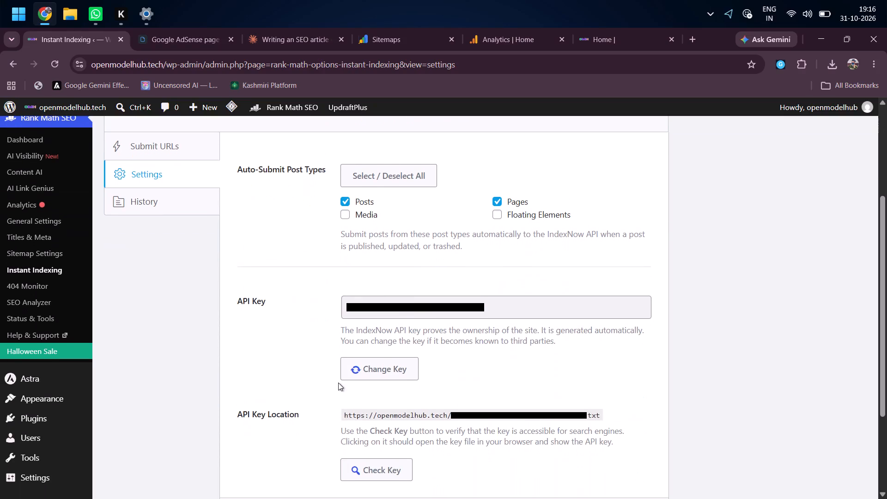
scroll(338, 383, "down", 3)
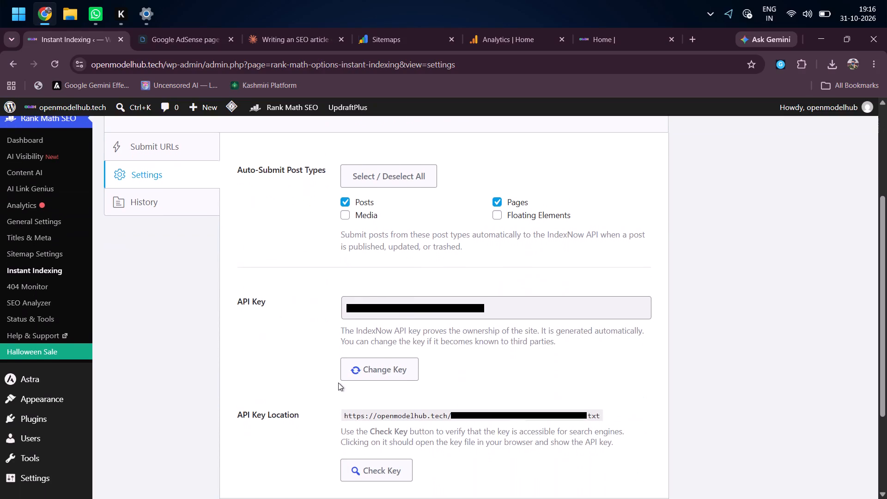
scroll(338, 383, "down", 1)
scroll(255, 326, "down", 2)
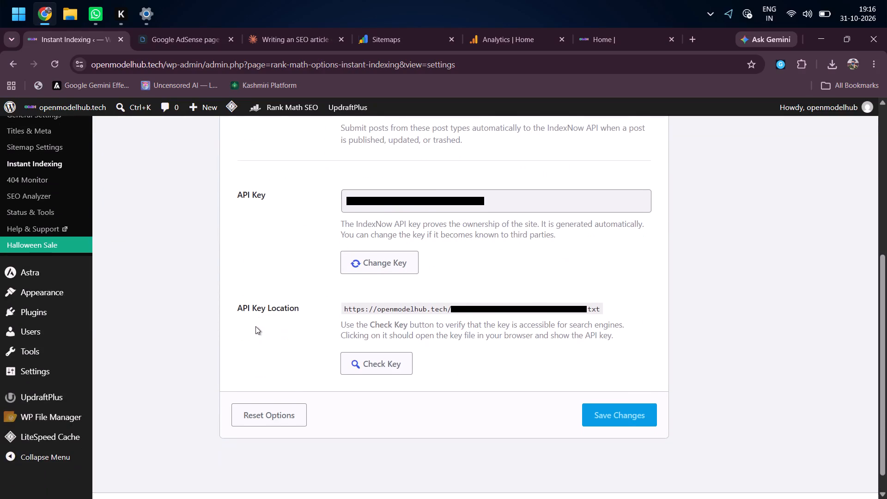
scroll(255, 326, "down", 2)
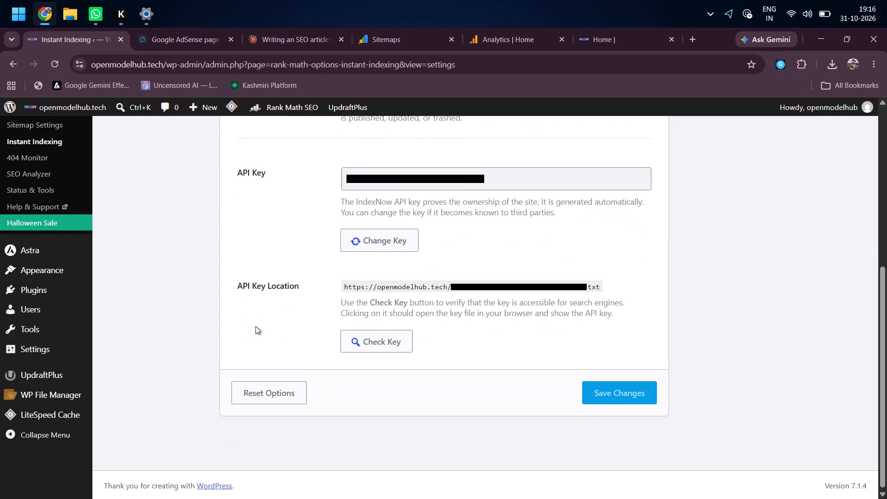
scroll(255, 326, "up", 6)
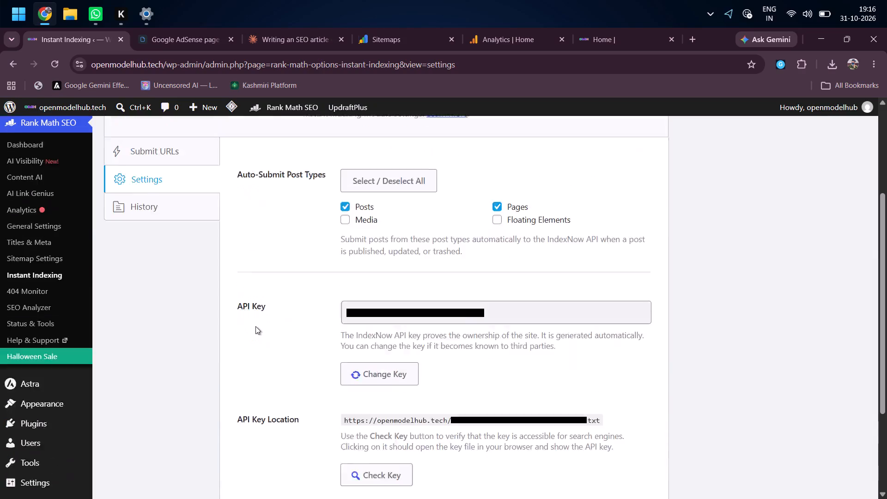
scroll(255, 326, "up", 1)
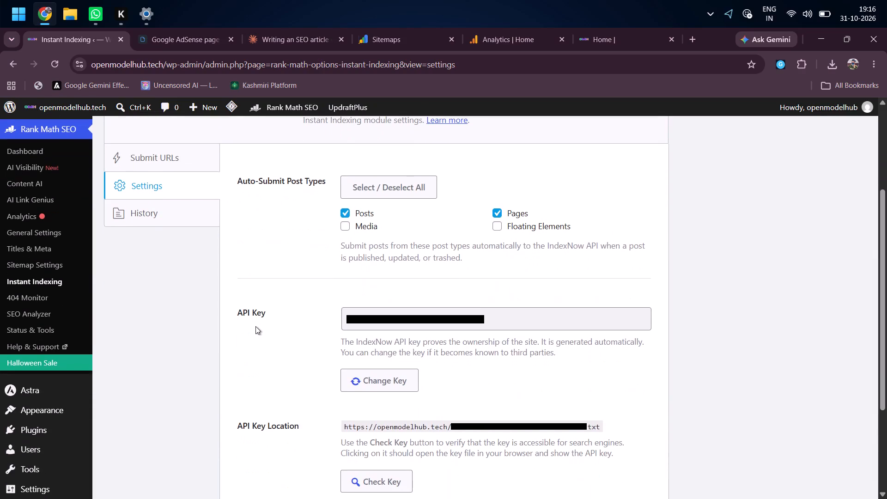
scroll(255, 326, "up", 1)
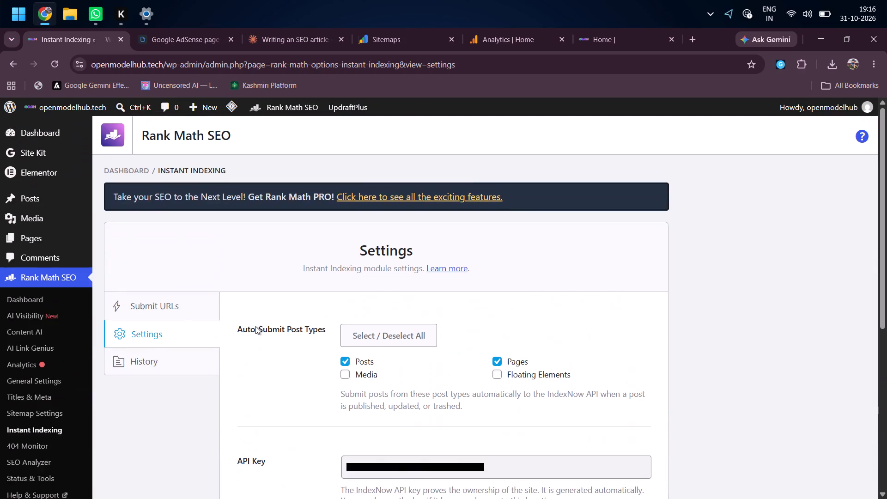
left_click(163, 359)
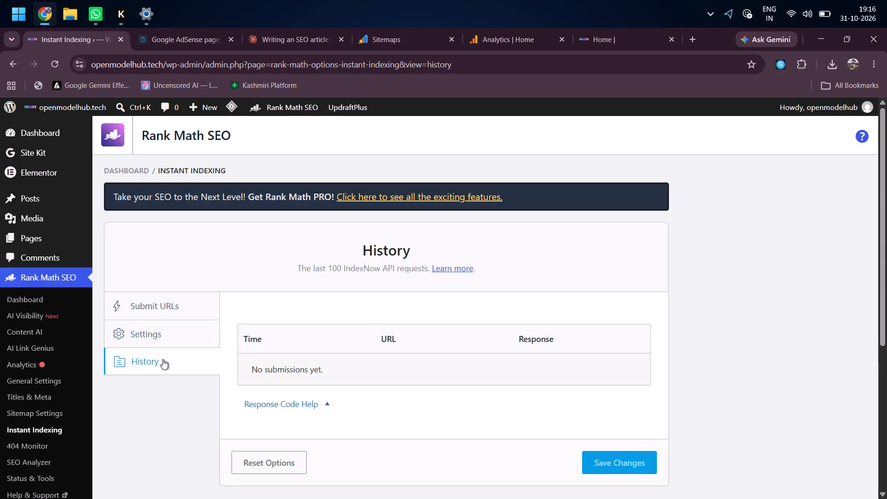
Return to the Rank Math modules dashboard and enable the LLMS Txt module.
left_click(49, 296)
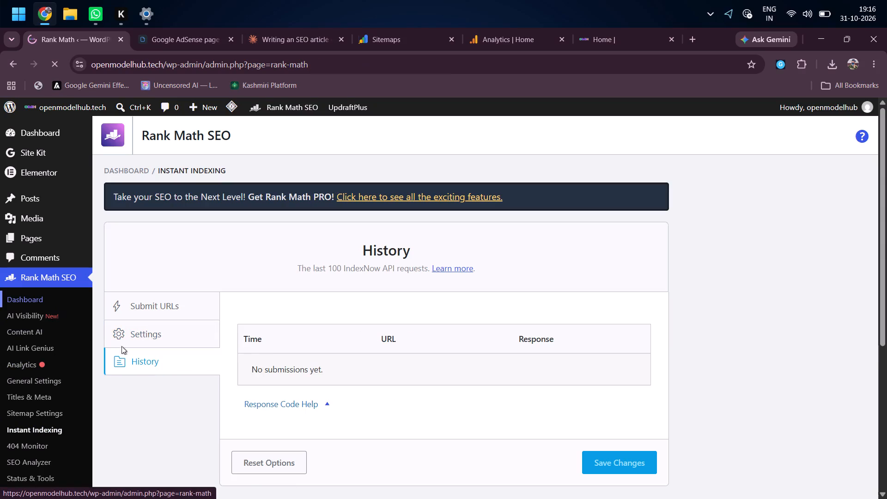
scroll(273, 386, "down", 6)
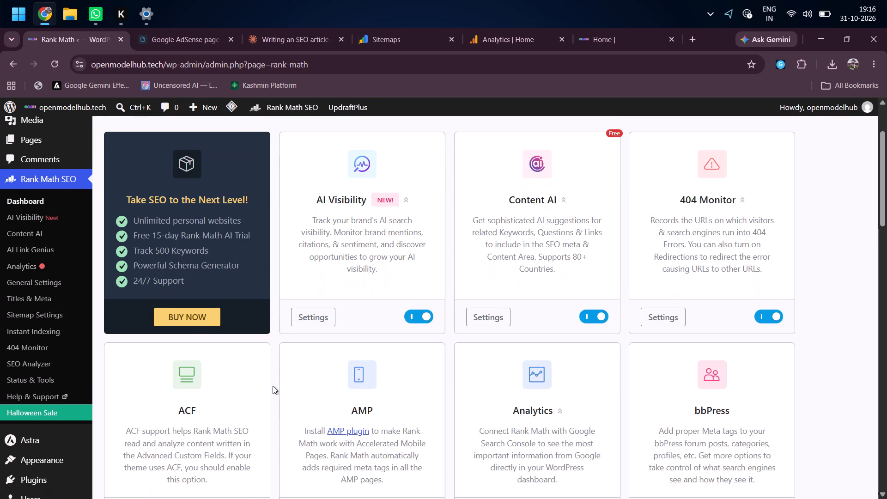
scroll(273, 386, "down", 5)
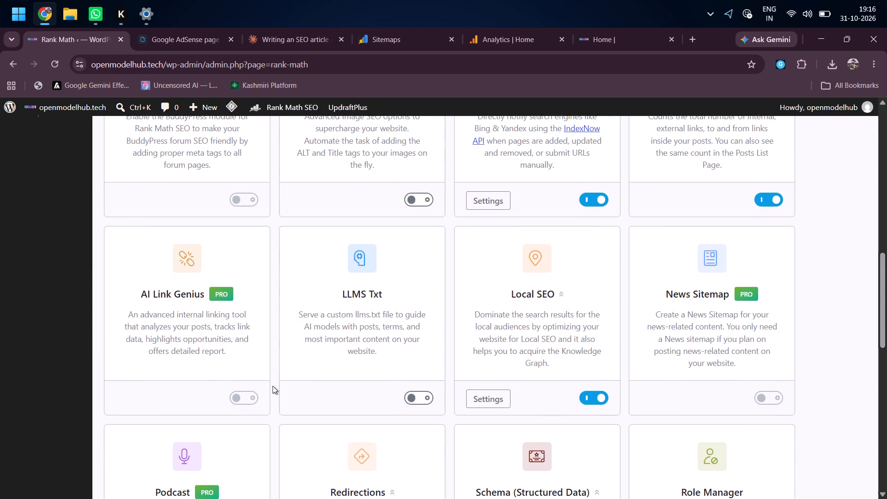
scroll(273, 386, "down", 1)
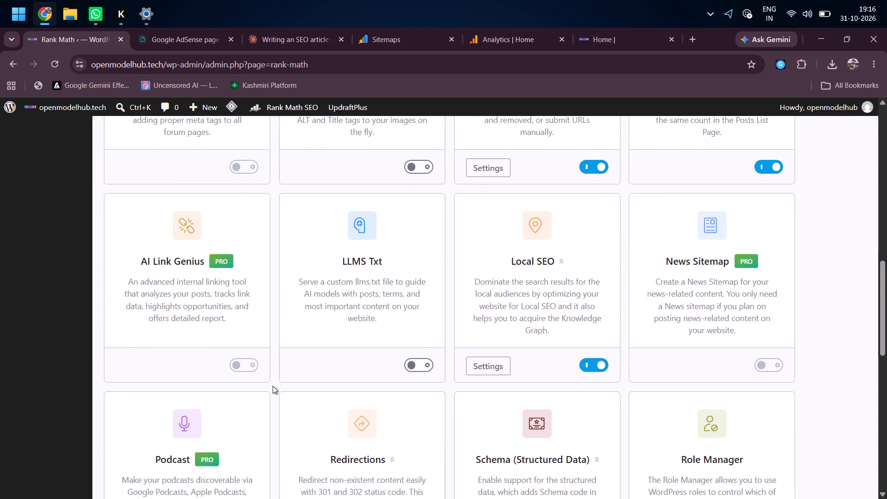
scroll(273, 386, "down", 1)
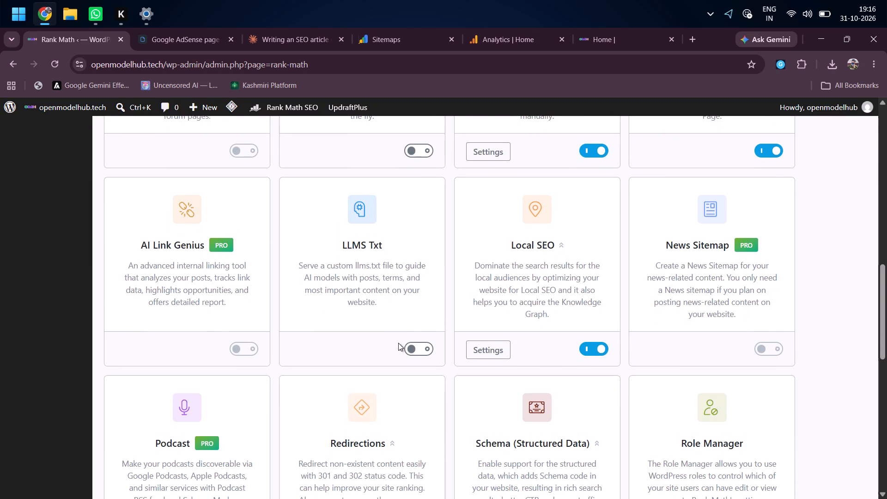
left_click(417, 351)
Open the LLMS Txt module's settings and review its post types, taxonomies, posts/terms limit, summary and additional content options.
left_click(310, 349)
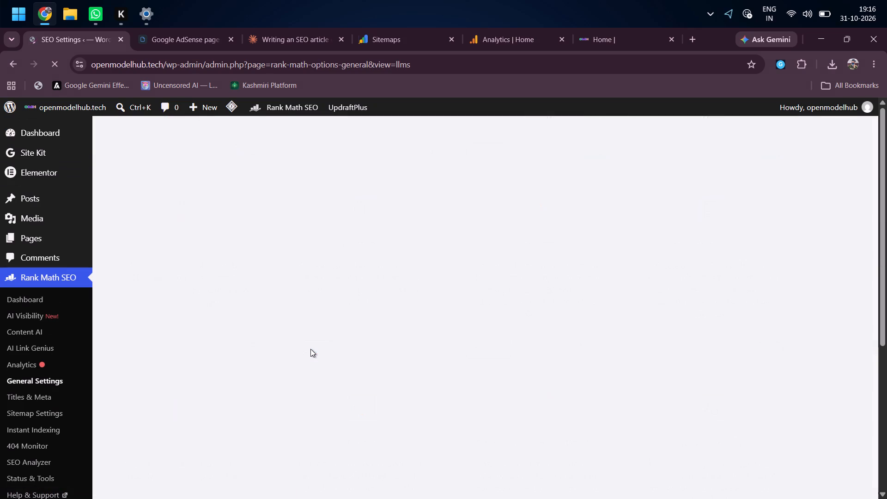
scroll(310, 349, "down", 2)
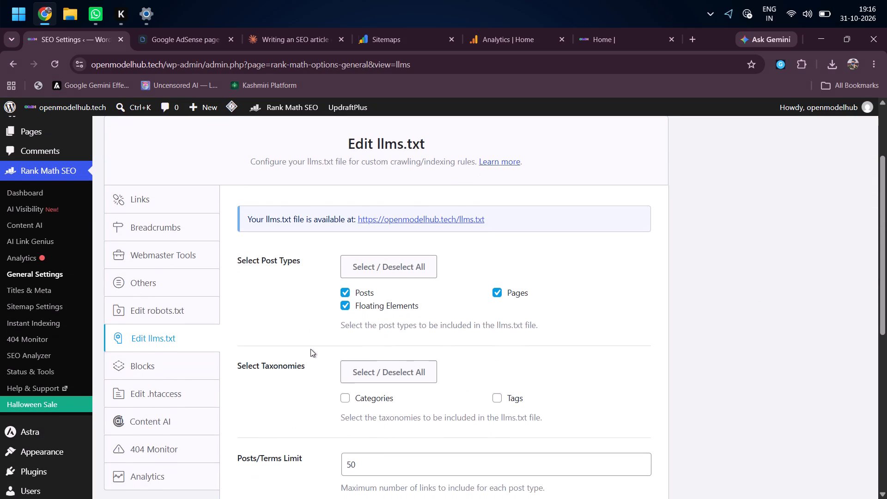
scroll(310, 349, "down", 1)
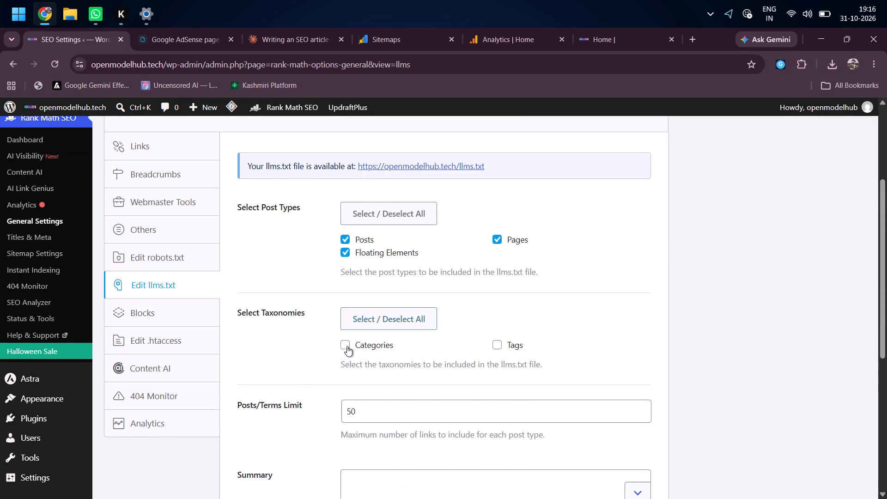
scroll(347, 346, "down", 2)
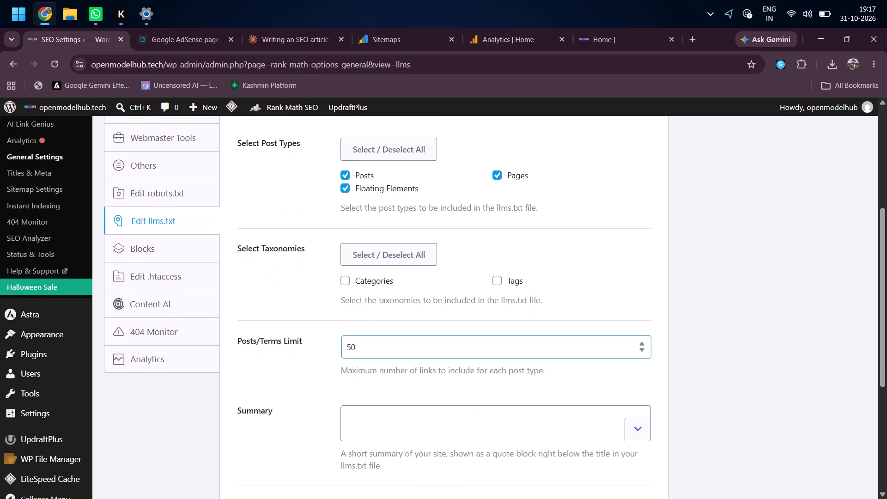
scroll(347, 346, "down", 3)
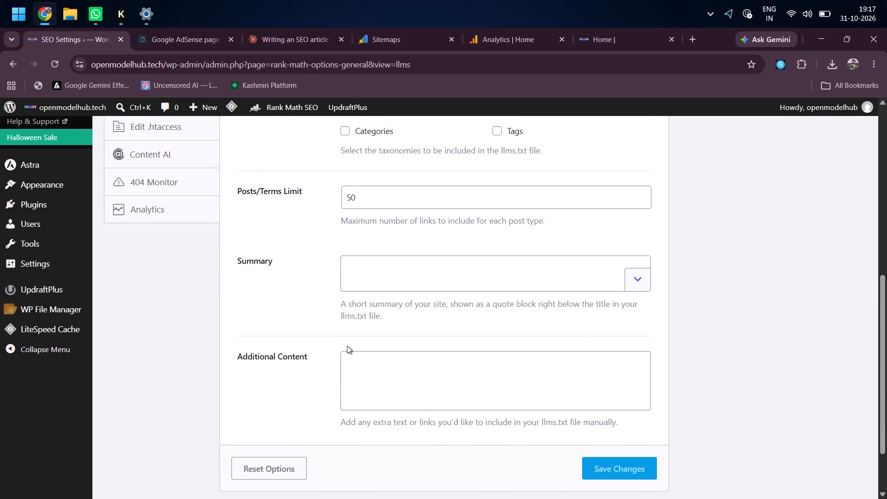
scroll(264, 311, "up", 6)
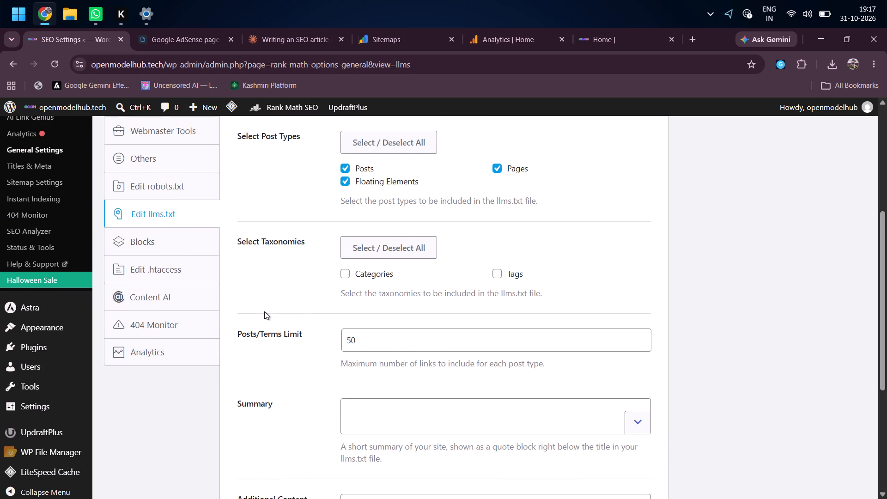
scroll(264, 311, "up", 3)
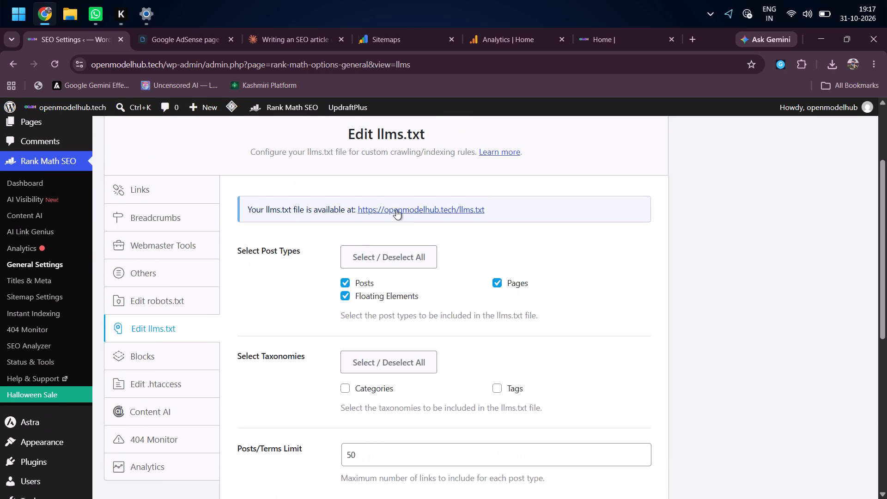
View the site's generated llms.txt file, and return to the Edit llms.txt settings to look over the General Settings sections.
left_click(396, 209)
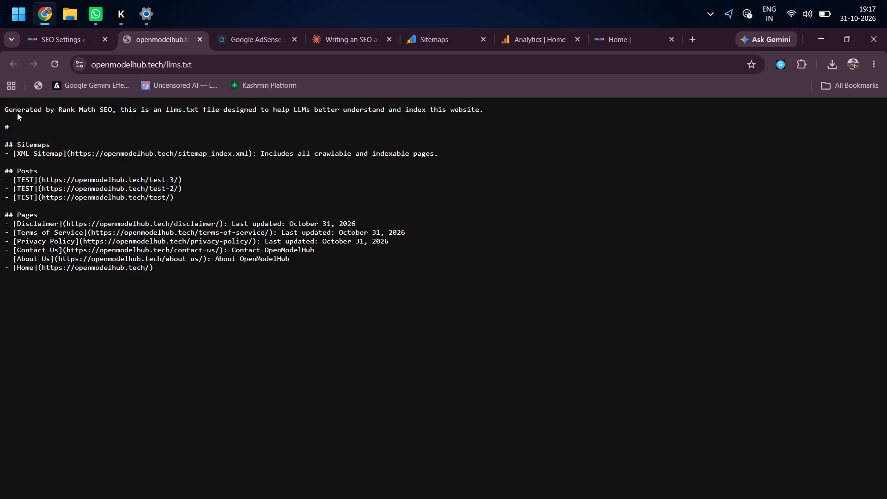
left_click(61, 41)
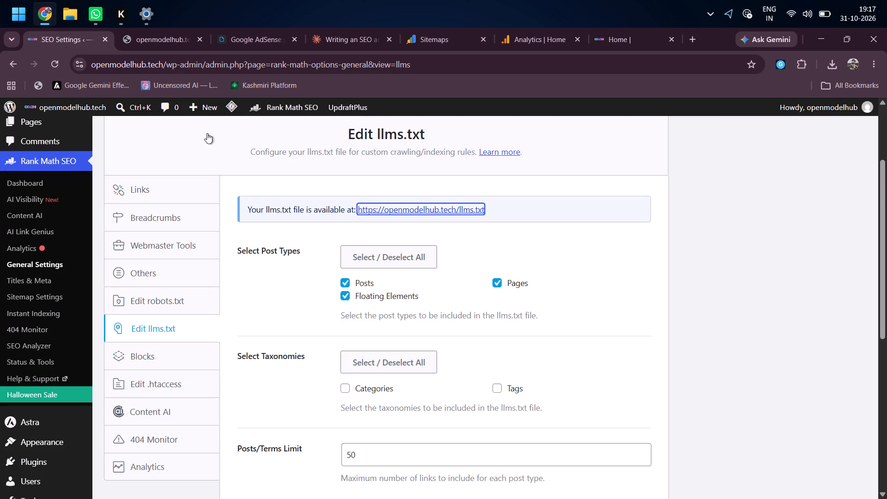
scroll(259, 215, "down", 6)
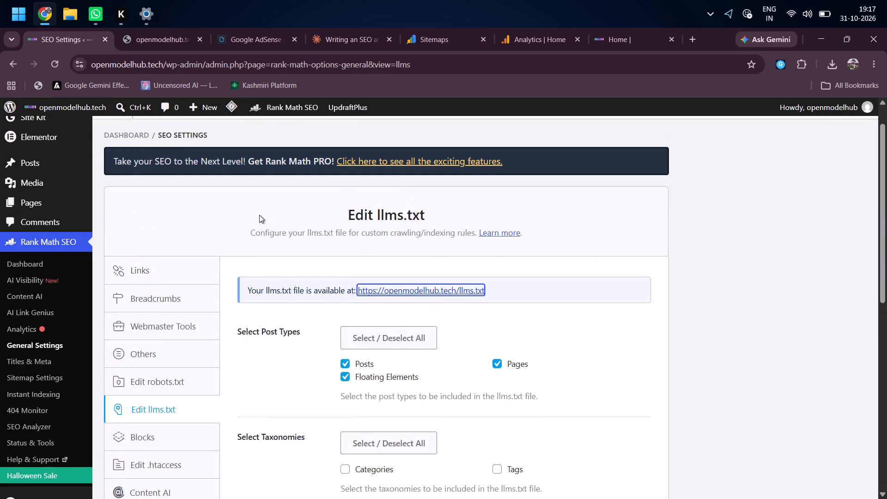
scroll(259, 215, "down", 3)
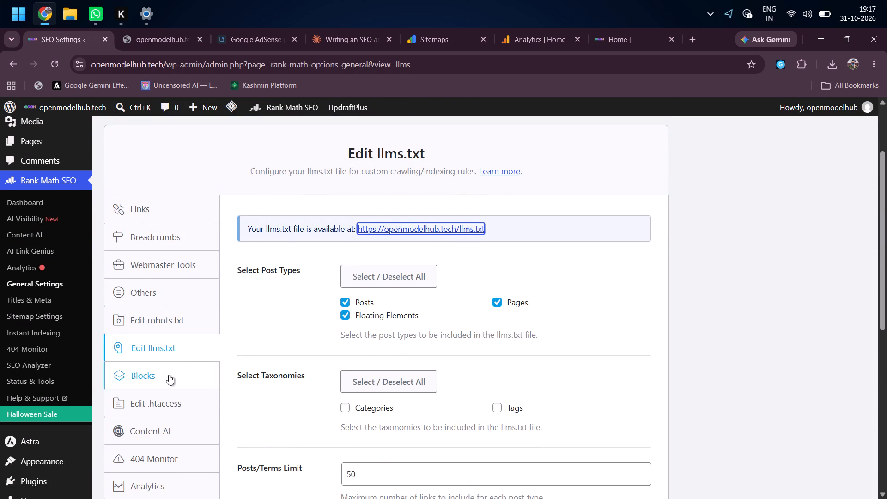
scroll(169, 375, "down", 2)
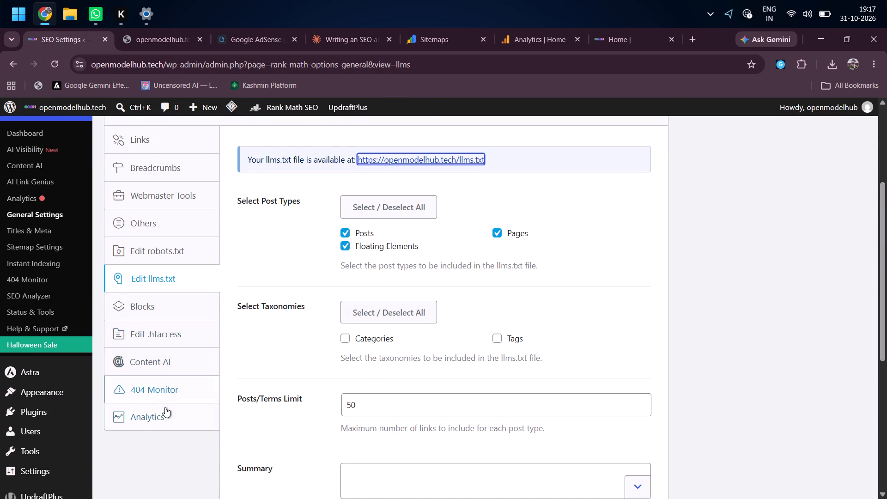
scroll(174, 383, "up", 3)
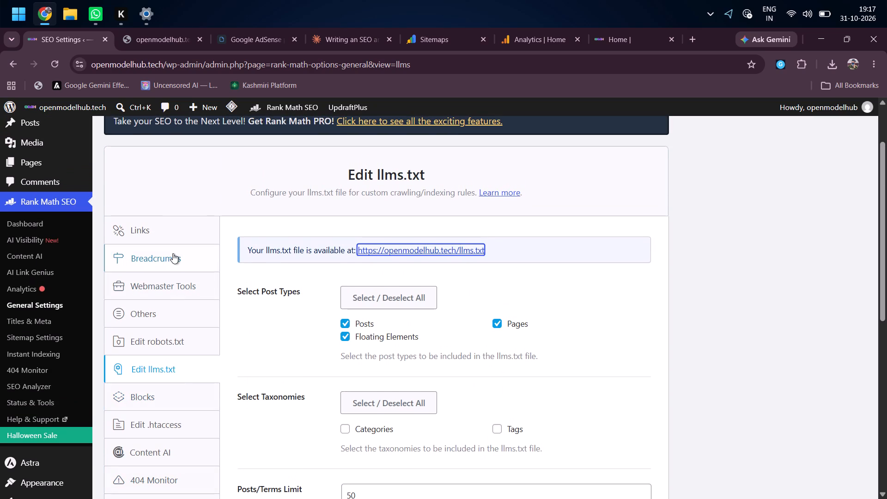
Examine the Breadcrumbs settings in Rank Math's General Settings, from the separator and homepage options to the label formats.
left_click(173, 253)
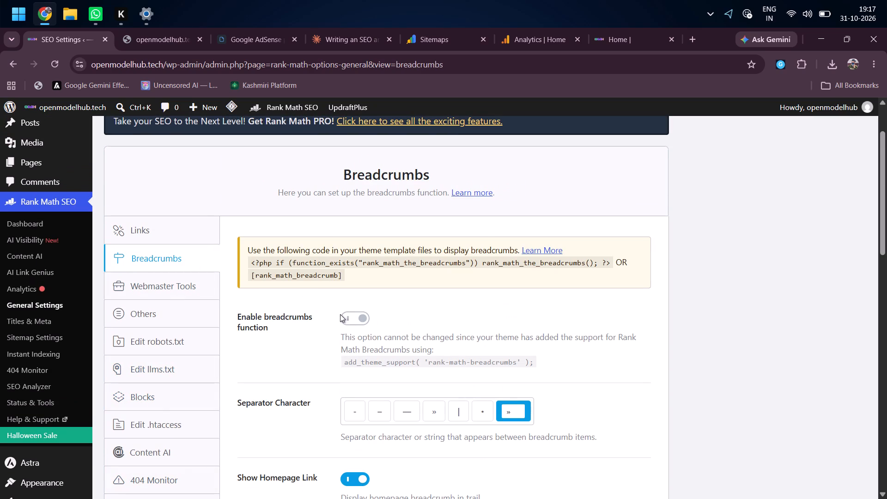
scroll(452, 325, "down", 2)
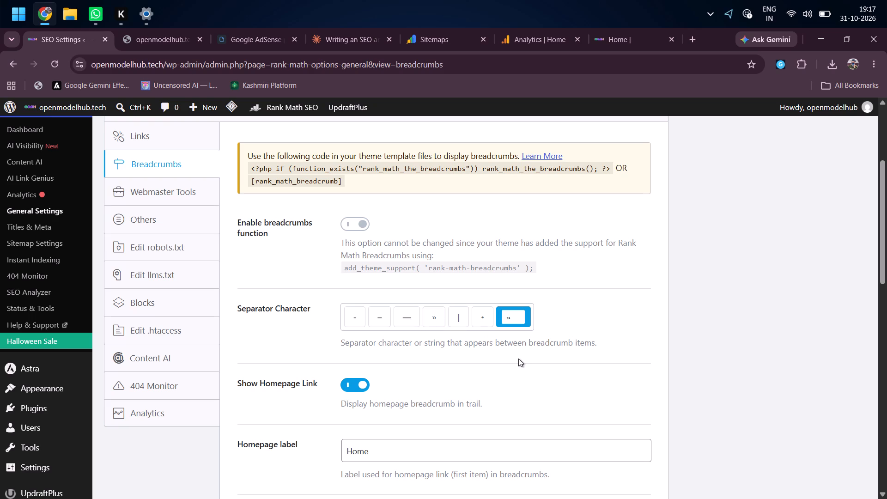
scroll(239, 341, "down", 4)
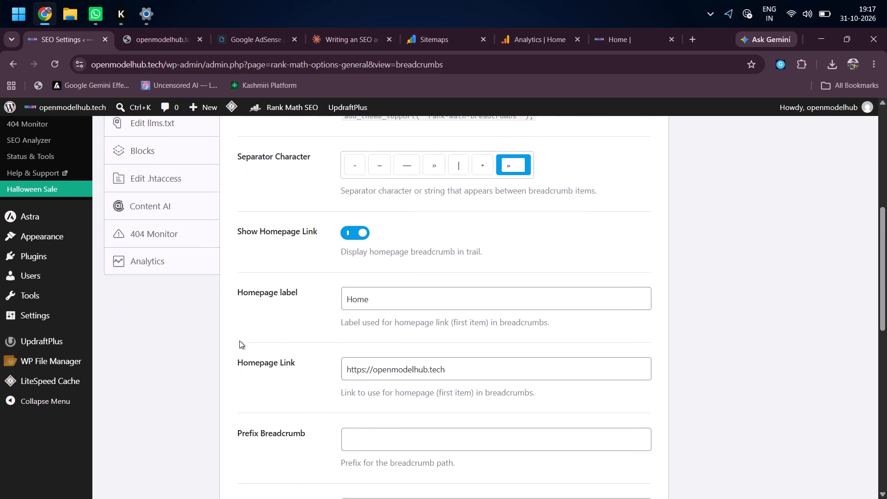
scroll(239, 341, "down", 11)
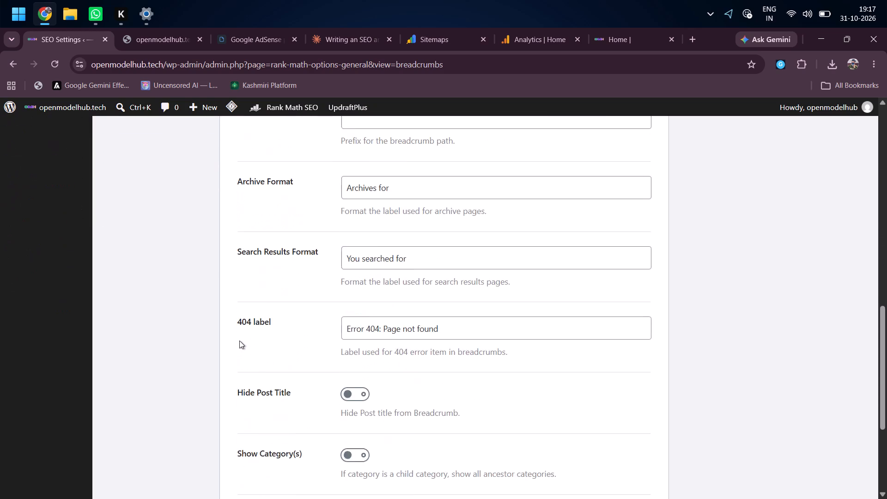
scroll(239, 341, "up", 3)
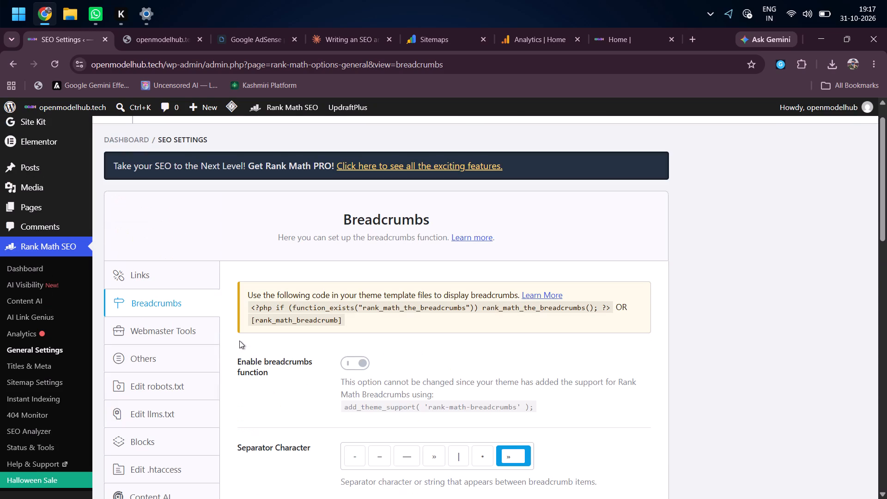
Examine the Webmaster Tools settings for the search engine and third-party site verification fields.
left_click(159, 356)
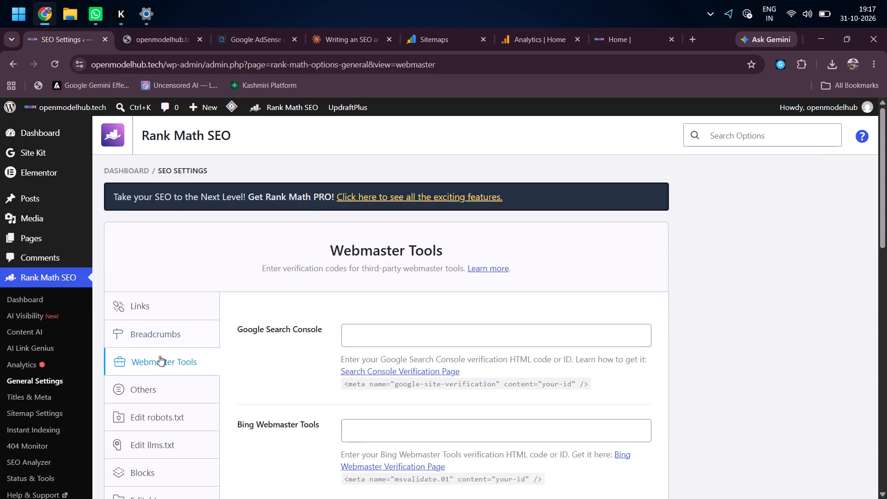
scroll(279, 370, "down", 1)
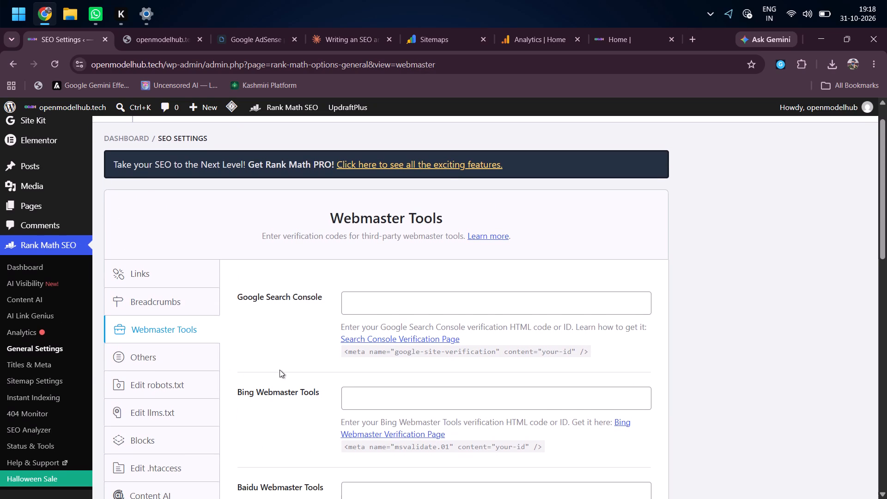
scroll(279, 370, "down", 2)
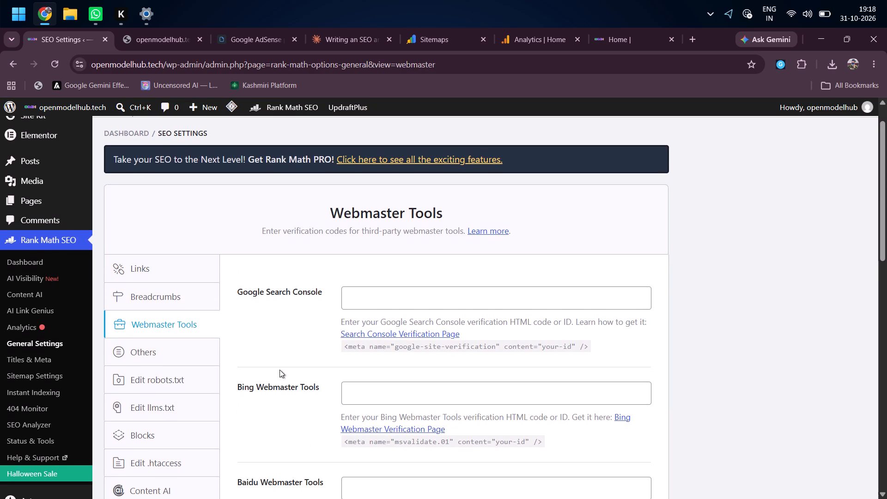
scroll(279, 370, "down", 2)
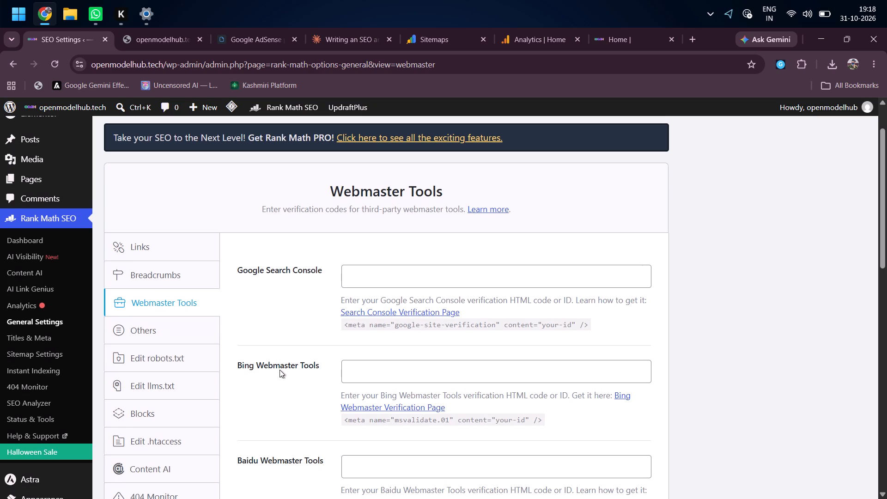
scroll(279, 370, "down", 1)
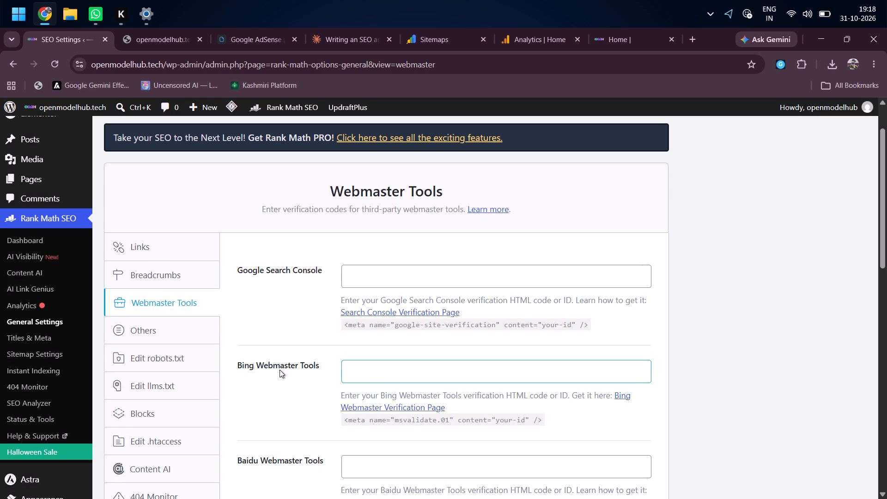
scroll(279, 370, "down", 1)
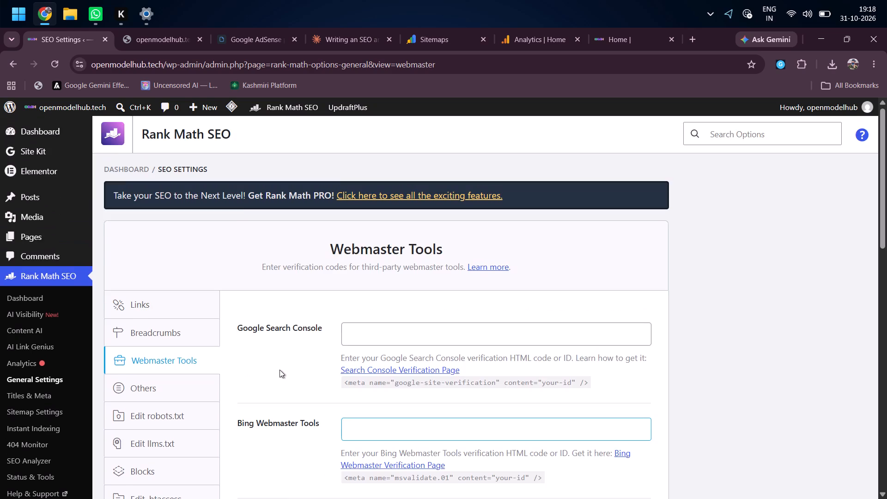
scroll(279, 370, "down", 1)
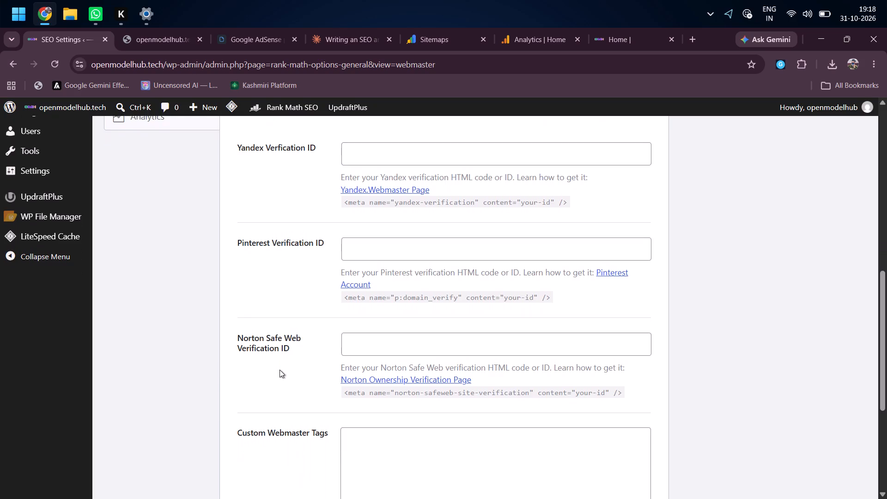